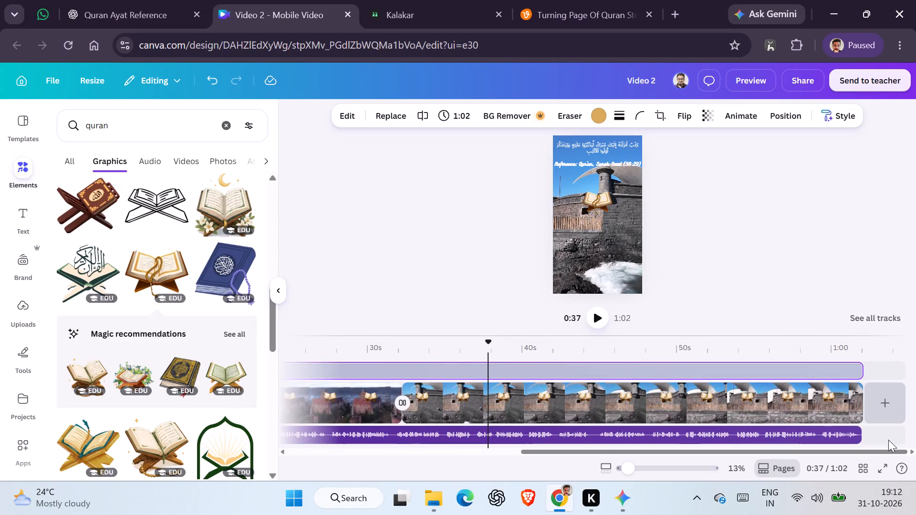
Preview the video in full screen and return to the editor.
{"action": "left_click", "coordinate": [881, 466]}
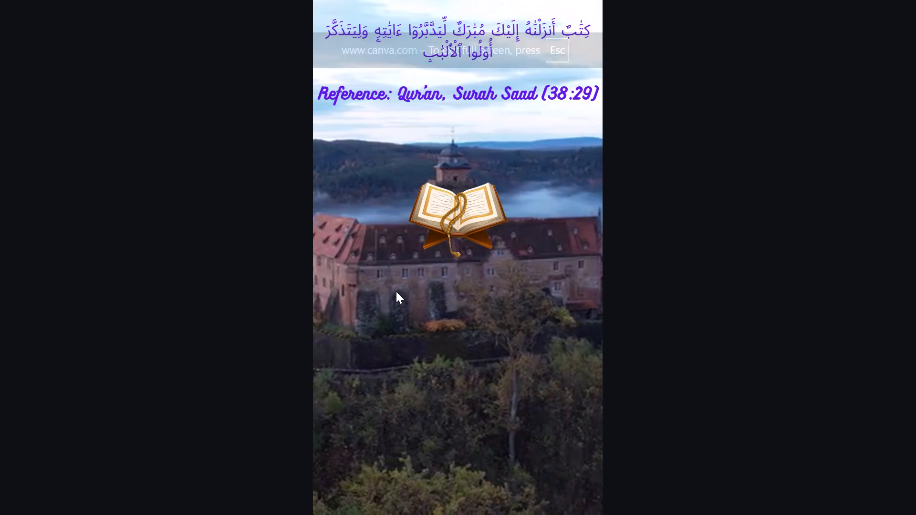
{"action": "key", "text": "Escape"}
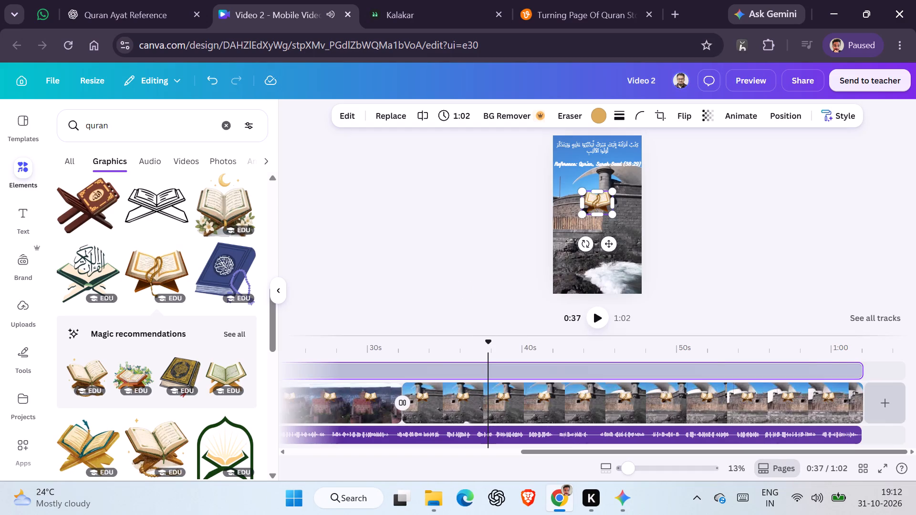
Add a subheading text box at the start of the video and enlarge it to about font size 75.
{"action": "left_click_drag", "start_coordinate": [493, 341], "coordinate": [277, 337]}
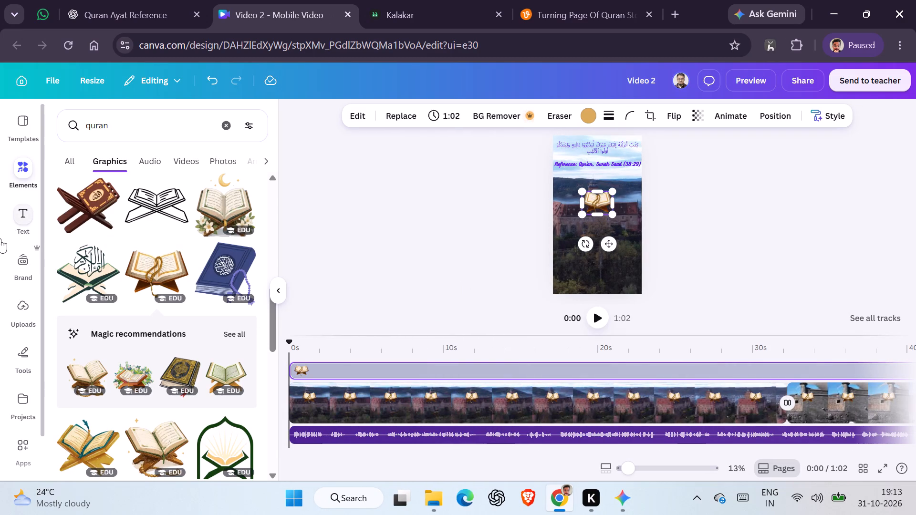
{"action": "left_click", "coordinate": [23, 215]}
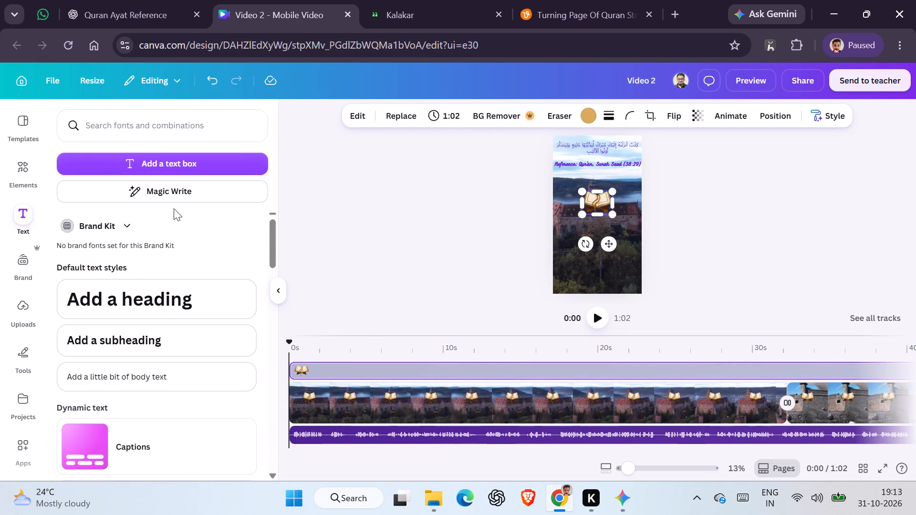
{"action": "left_click", "coordinate": [168, 340]}
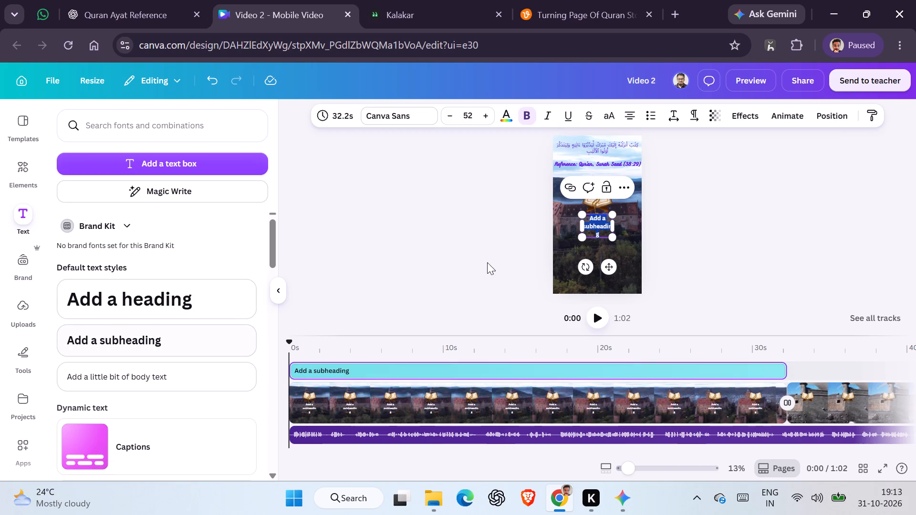
{"action": "left_click_drag", "start_coordinate": [614, 237], "coordinate": [625, 247]}
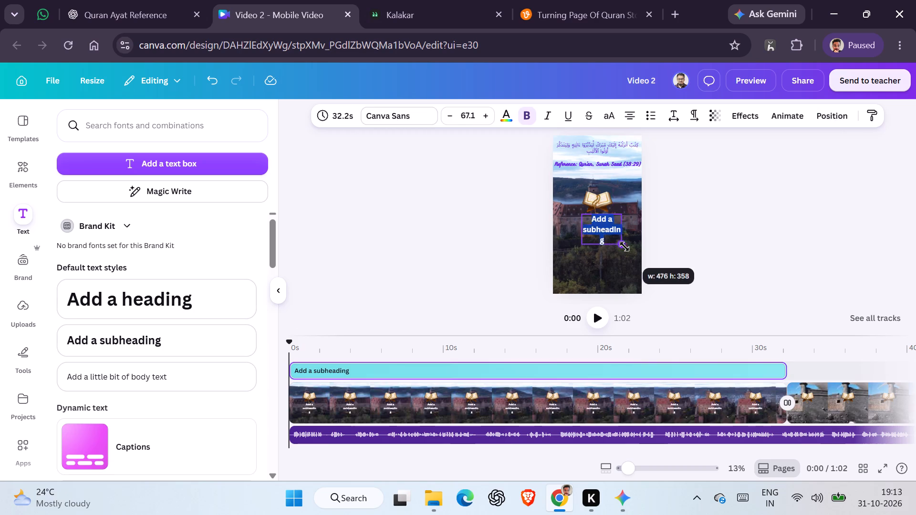
{"action": "left_click_drag", "start_coordinate": [625, 247], "coordinate": [626, 249]}
Move the subheading text box below the Quran graphic, centred horizontally in the lower part of the frame.
{"action": "left_click_drag", "start_coordinate": [603, 226], "coordinate": [600, 266]}
{"action": "left_click", "coordinate": [603, 238]}
{"action": "key", "text": "Down"}
{"action": "key", "text": "Down"}
{"action": "key", "text": "Down"}
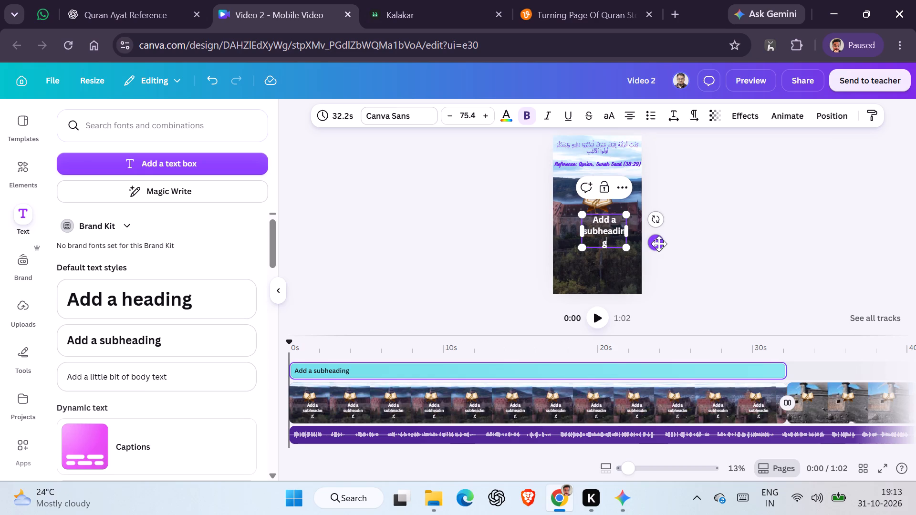
{"action": "left_click_drag", "start_coordinate": [659, 244], "coordinate": [656, 274]}
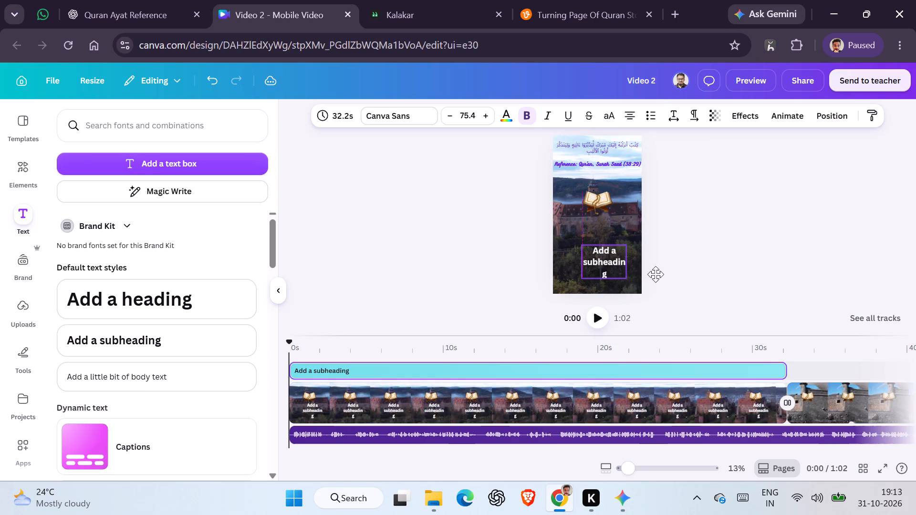
{"action": "left_click_drag", "start_coordinate": [656, 274], "coordinate": [650, 275]}
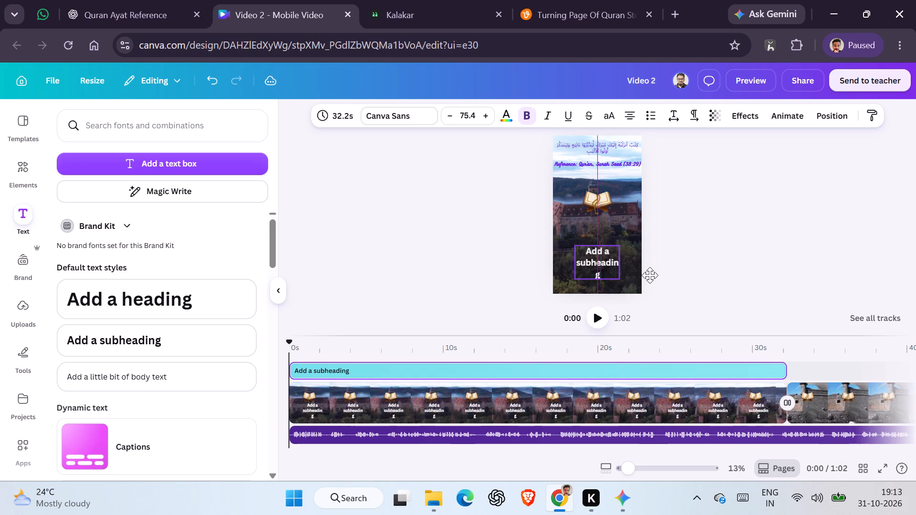
{"action": "left_click_drag", "start_coordinate": [650, 275], "coordinate": [652, 275]}
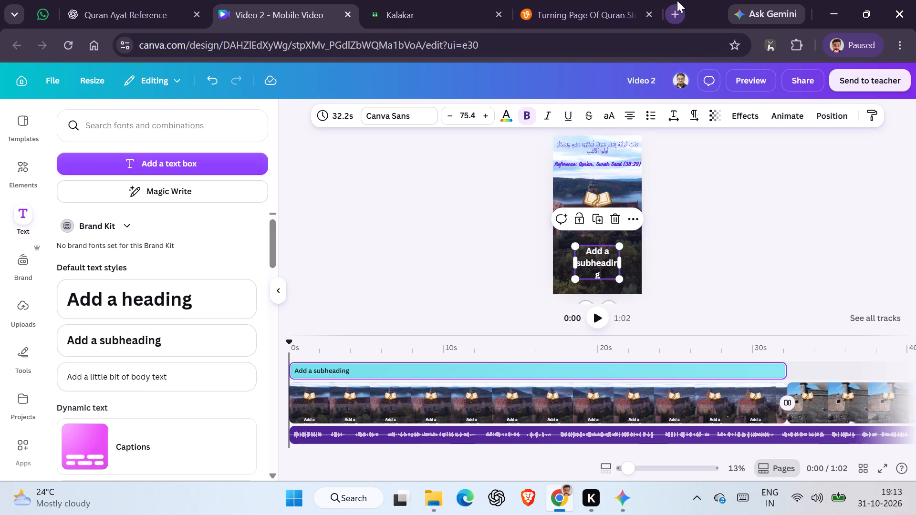
Search Google in a new tab for "ahmad ghamdi" and copy the scholar's name, Javed Ahmad Ghamidi.
{"action": "left_click", "coordinate": [679, 0]}
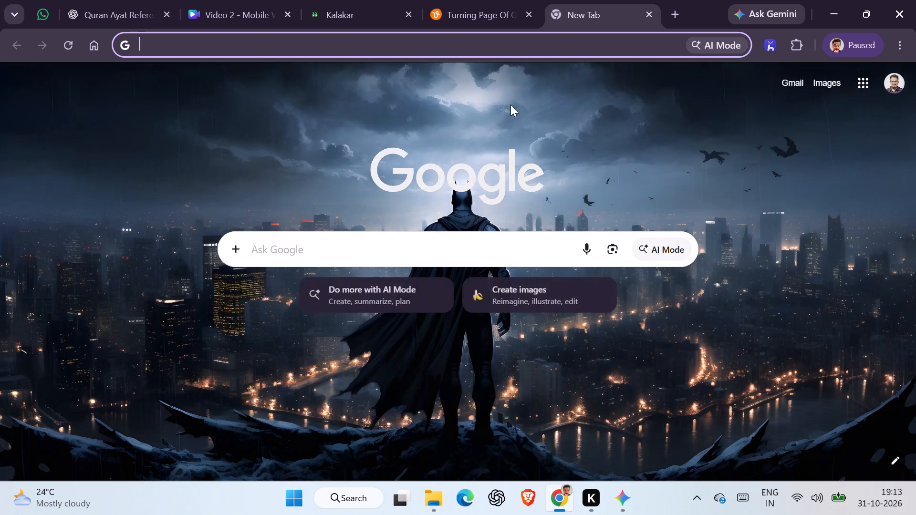
{"action": "type", "text": "ahm"}
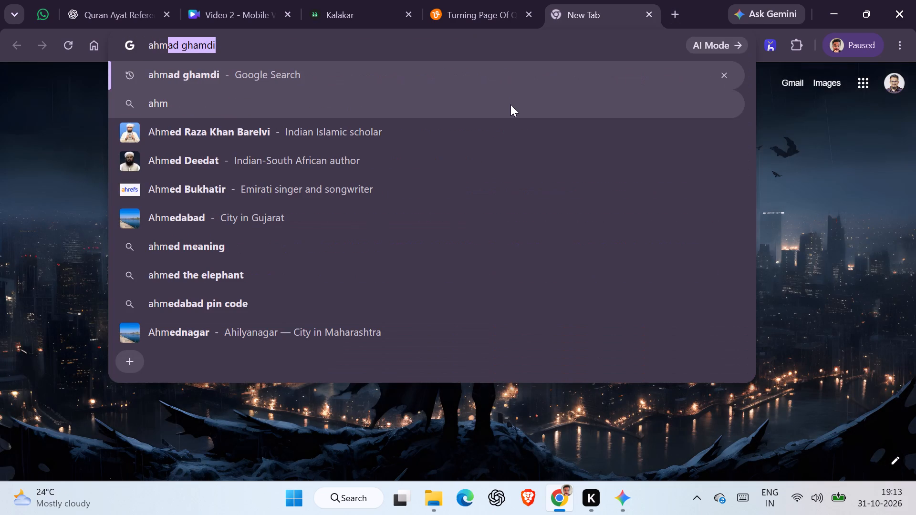
{"action": "left_click", "coordinate": [197, 66]}
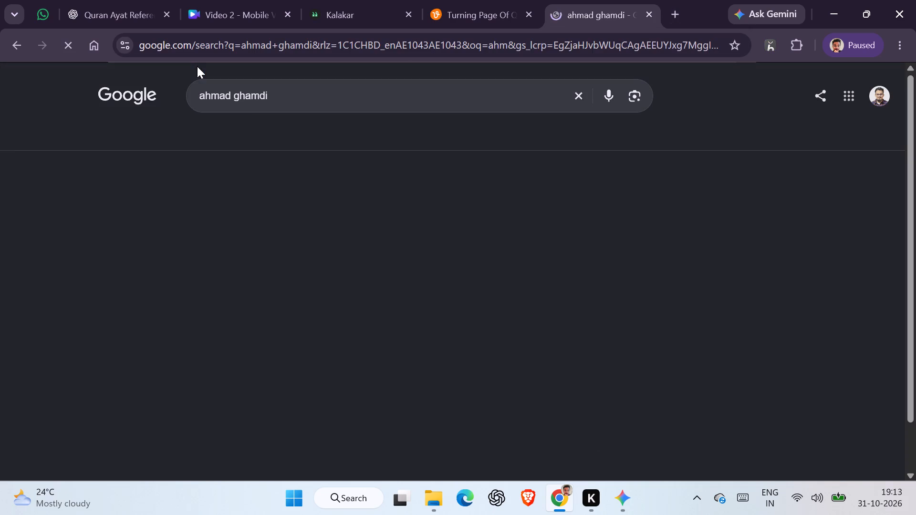
{"action": "triple_click", "coordinate": [188, 226]}
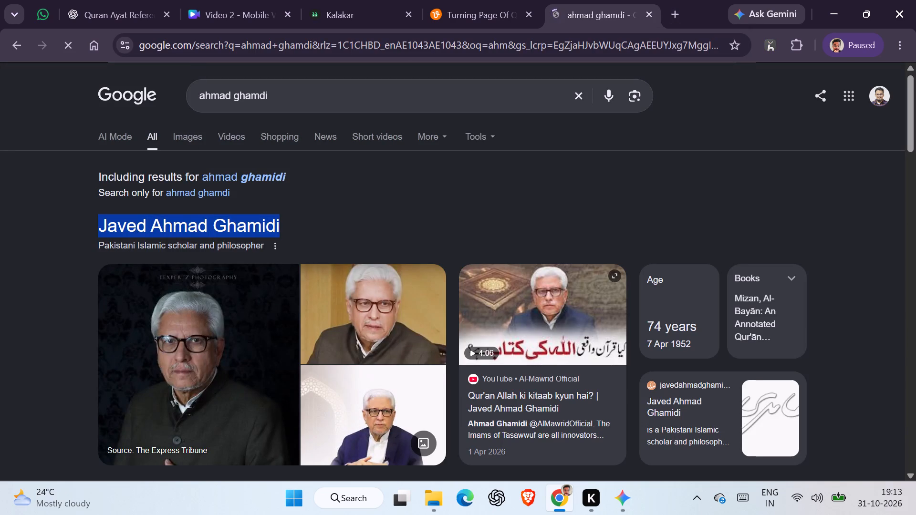
{"action": "key", "text": "ctrl+c"}
{"action": "key", "text": "ctrl+c"}
{"action": "key", "text": "ctrl+c"}
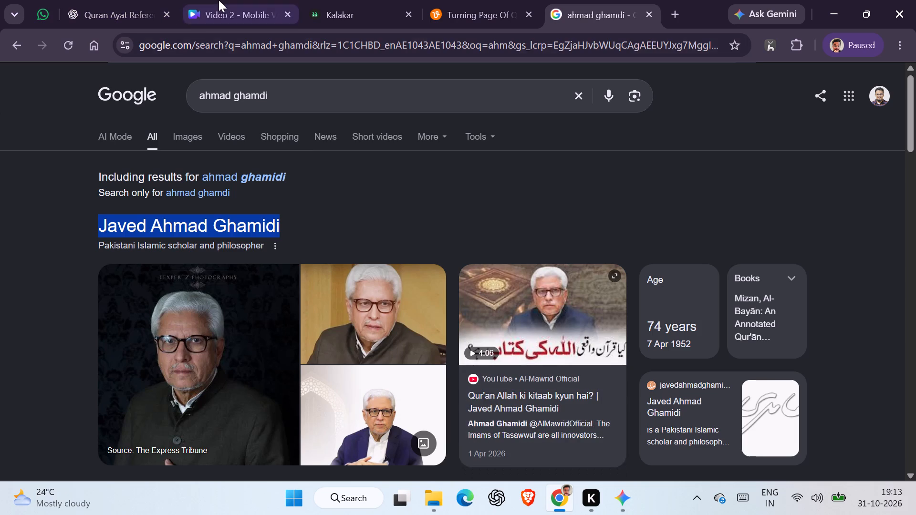
Return to the video design and replace the subheading placeholder with "Speaker:- Javed Ahmad Ghamidi".
{"action": "left_click", "coordinate": [219, 0]}
{"action": "triple_click", "coordinate": [602, 265]}
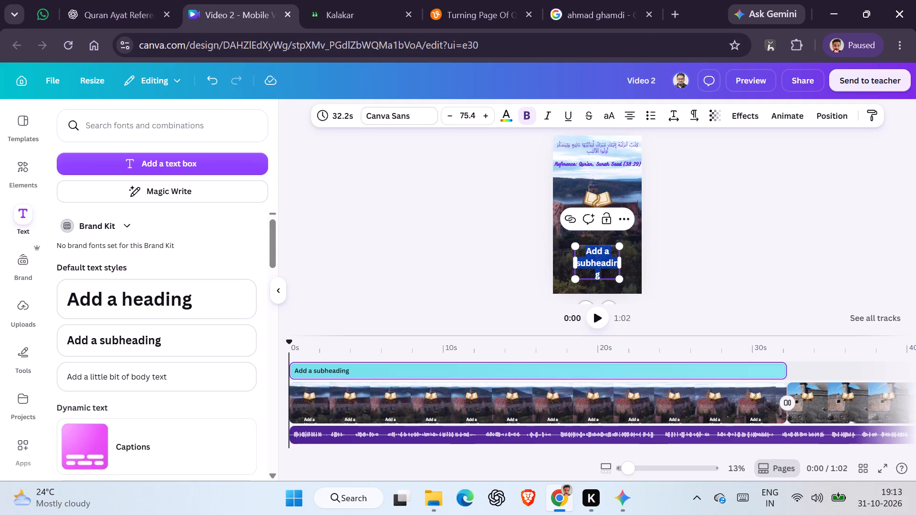
{"action": "type", "text": "Speaker"}
{"action": "type", "text": ":-"}
{"action": "key", "text": "space"}
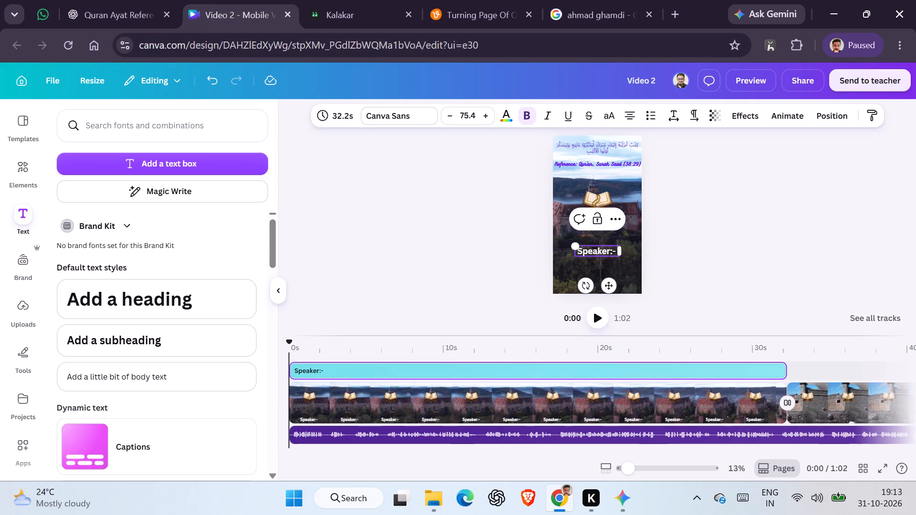
{"action": "key", "text": "ctrl+v"}
Set the font size of the whole speaker text to 40.
{"action": "left_click", "coordinate": [595, 267]}
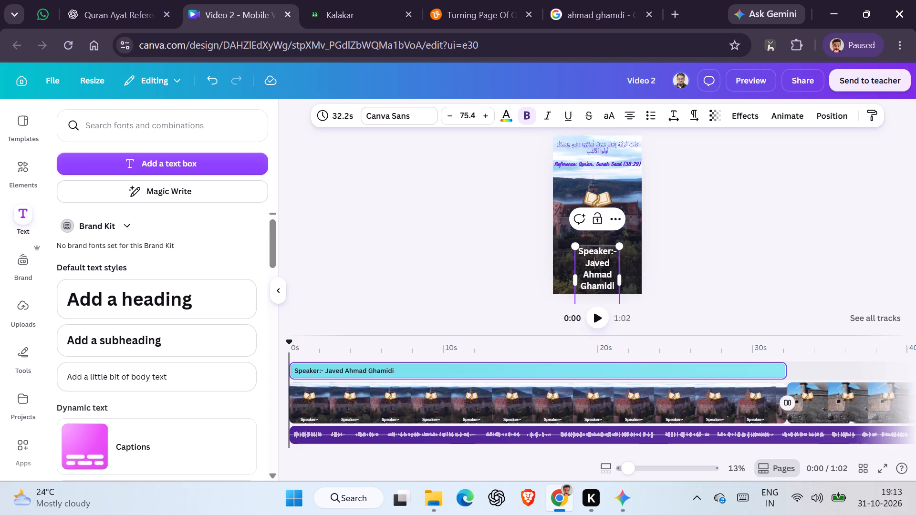
{"action": "key", "text": "ctrl+a"}
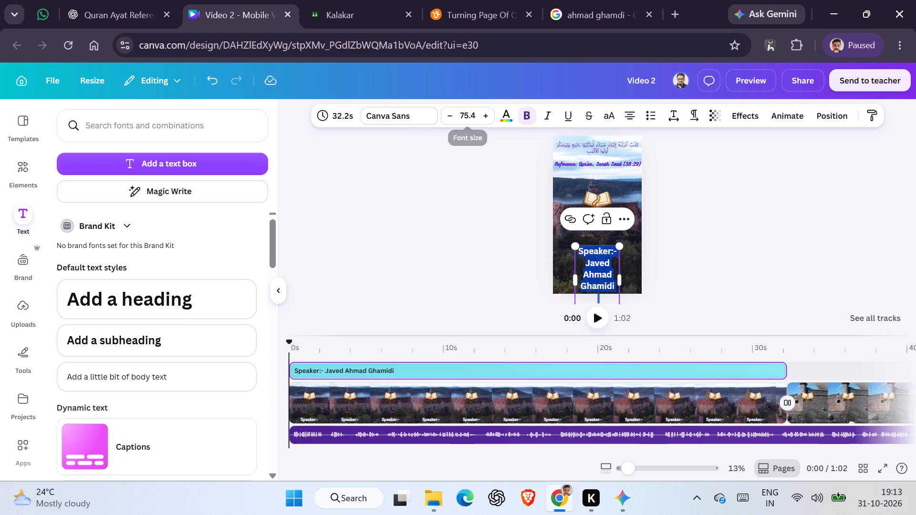
{"action": "left_click", "coordinate": [463, 115]}
{"action": "type", "text": "40"}
{"action": "key", "text": "Return"}
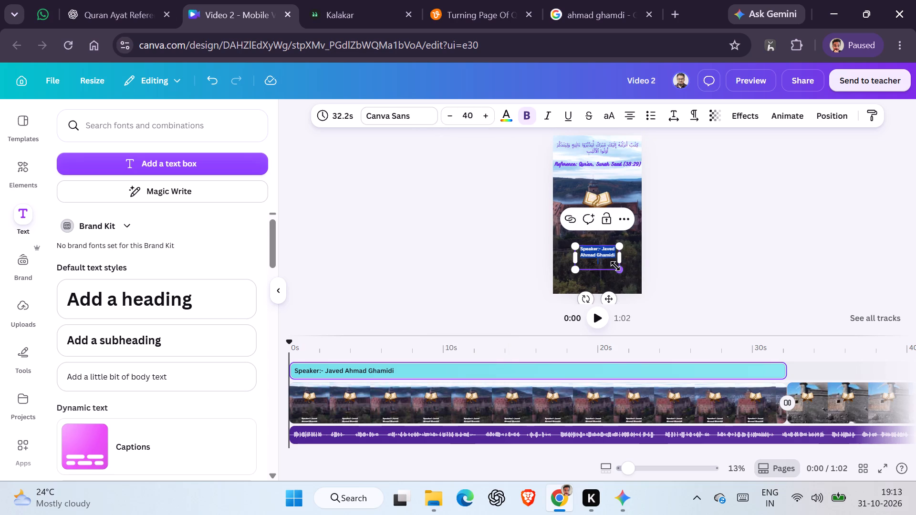
Widen the speaker text box so the text fits on one line, and centre it near the bottom of the frame.
{"action": "left_click_drag", "start_coordinate": [619, 258], "coordinate": [642, 258]}
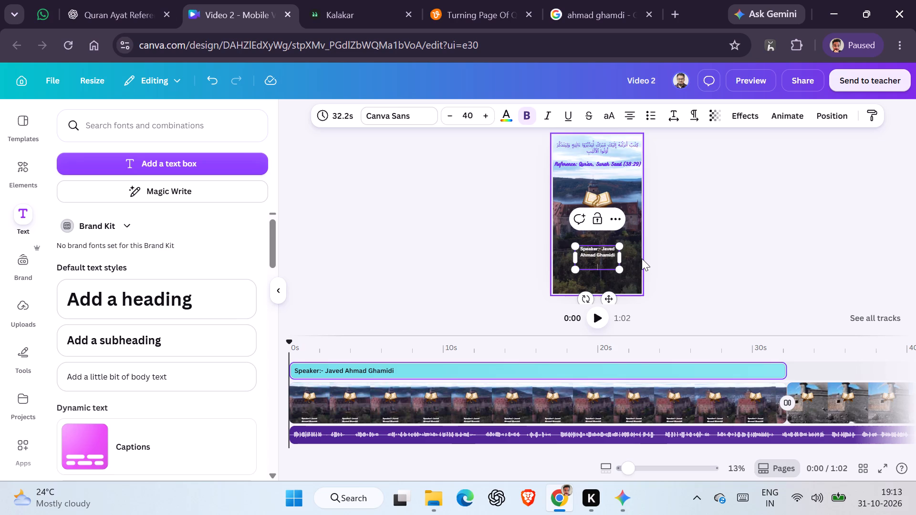
{"action": "left_click_drag", "start_coordinate": [620, 258], "coordinate": [647, 258]}
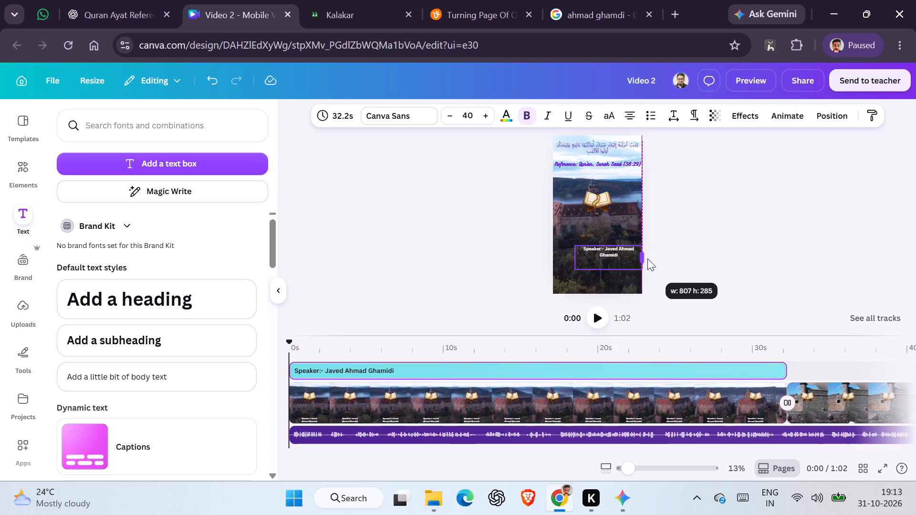
{"action": "left_click_drag", "start_coordinate": [647, 258], "coordinate": [661, 258]}
{"action": "left_click_drag", "start_coordinate": [689, 270], "coordinate": [669, 287]}
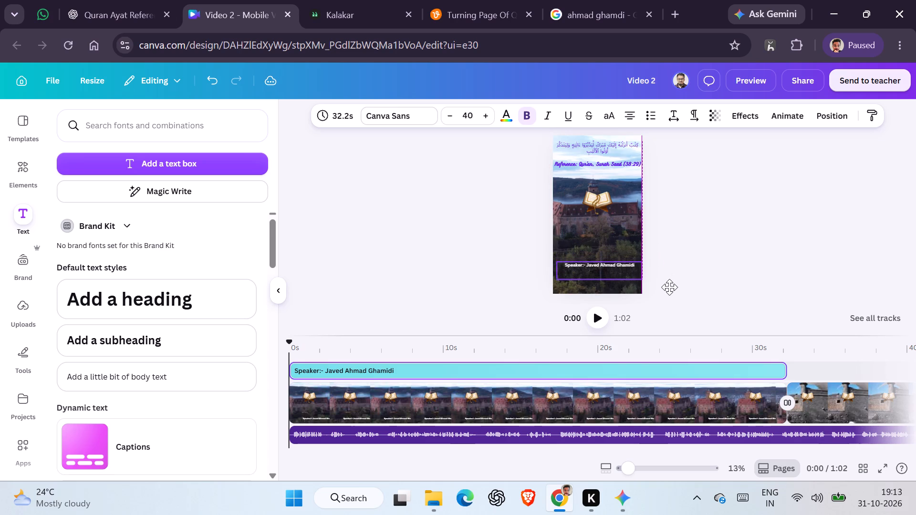
{"action": "left_click_drag", "start_coordinate": [669, 287], "coordinate": [669, 289]}
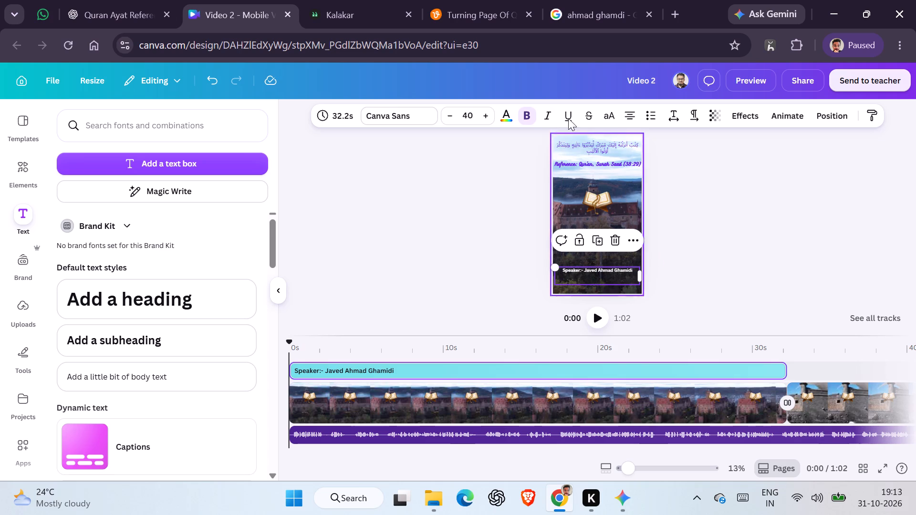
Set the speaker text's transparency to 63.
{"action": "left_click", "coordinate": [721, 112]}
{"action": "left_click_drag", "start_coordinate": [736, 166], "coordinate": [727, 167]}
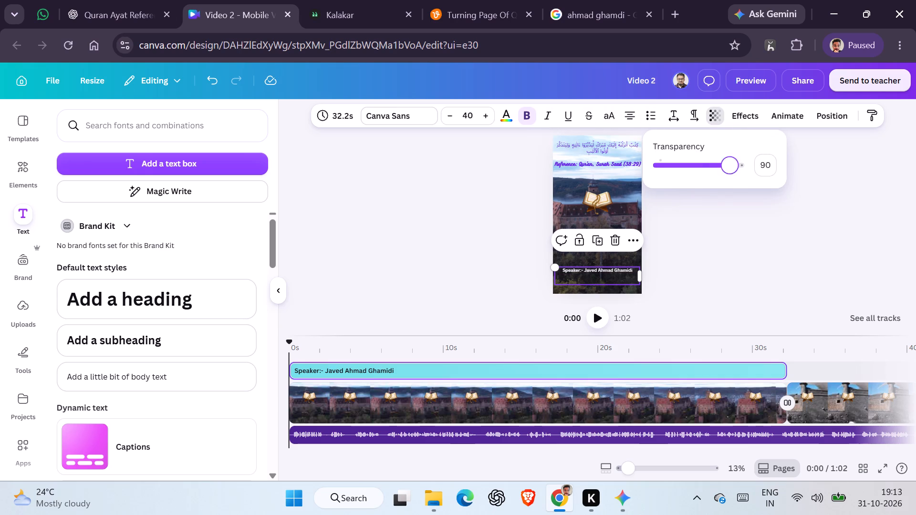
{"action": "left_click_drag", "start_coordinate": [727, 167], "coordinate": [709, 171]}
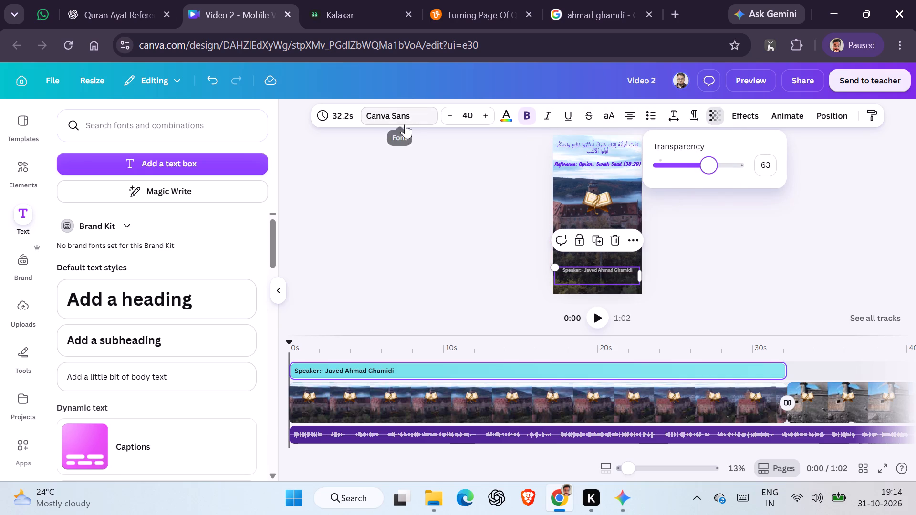
Try Bukhari Script on the speaker text, settle on the Gagalin font, and deselect the text.
{"action": "left_click", "coordinate": [405, 124]}
{"action": "left_click", "coordinate": [135, 262]}
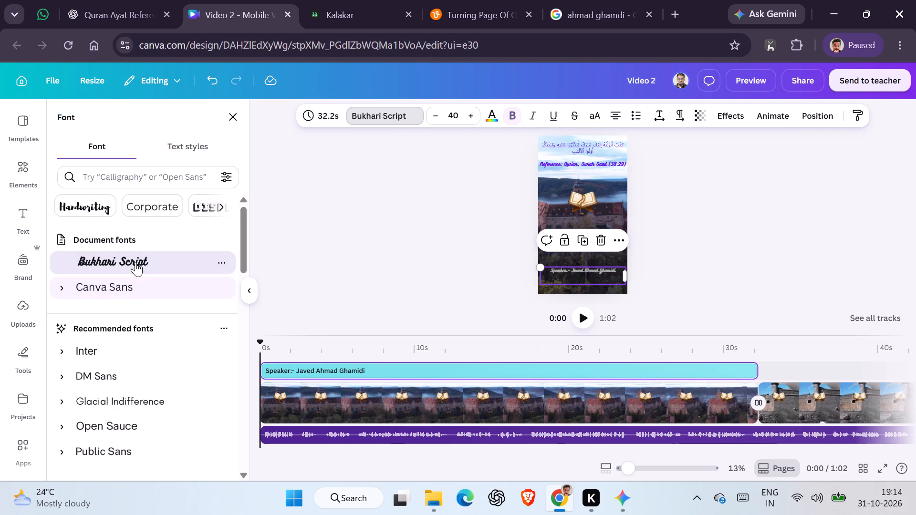
{"action": "scroll", "coordinate": [143, 310], "scroll_direction": "down", "scroll_amount": 3}
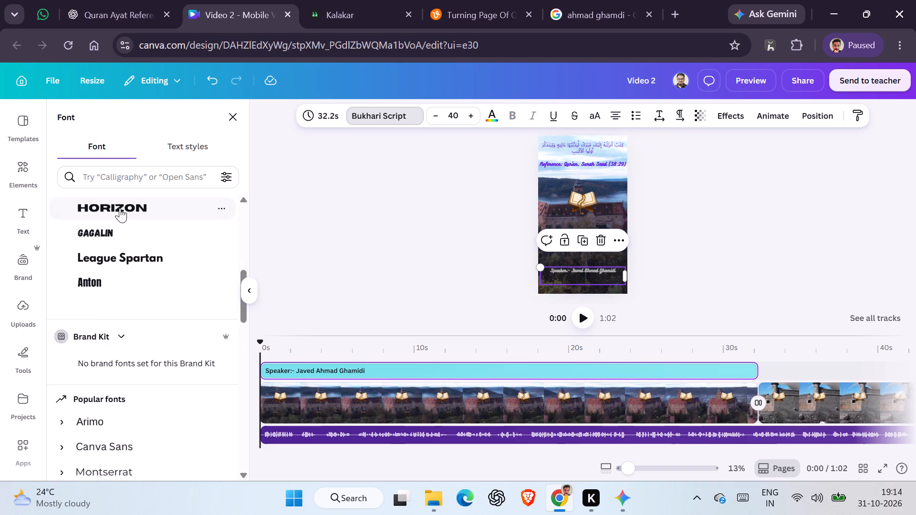
{"action": "left_click", "coordinate": [120, 242]}
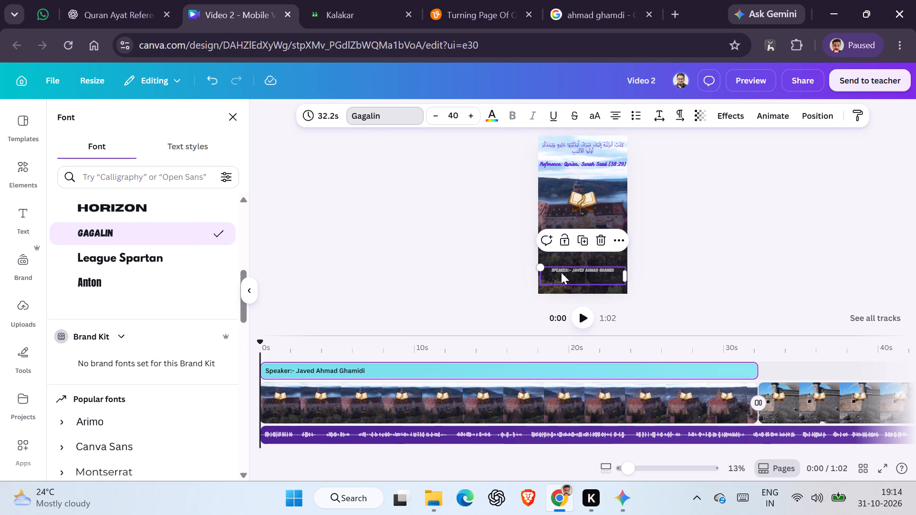
{"action": "left_click", "coordinate": [701, 280]}
{"action": "left_click", "coordinate": [701, 280]}
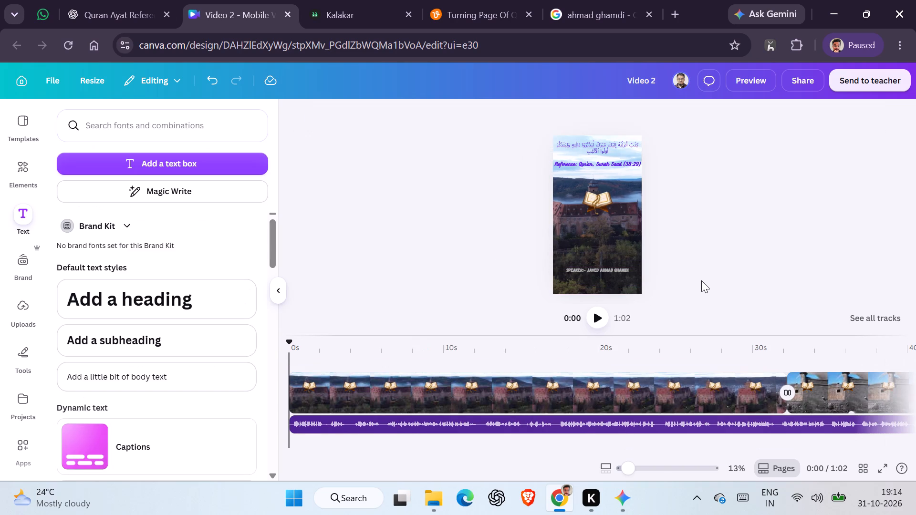
Make the speaker text more see-through by lowering its transparency value below 63, and deselect it.
{"action": "left_click", "coordinate": [618, 270]}
{"action": "left_click", "coordinate": [716, 108]}
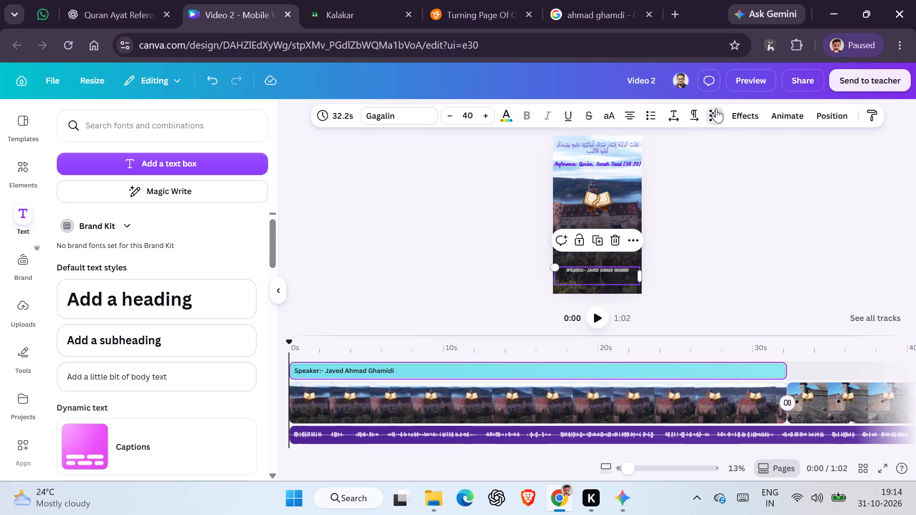
{"action": "left_click_drag", "start_coordinate": [719, 168], "coordinate": [693, 169]}
{"action": "left_click", "coordinate": [697, 231]}
{"action": "left_click", "coordinate": [697, 231]}
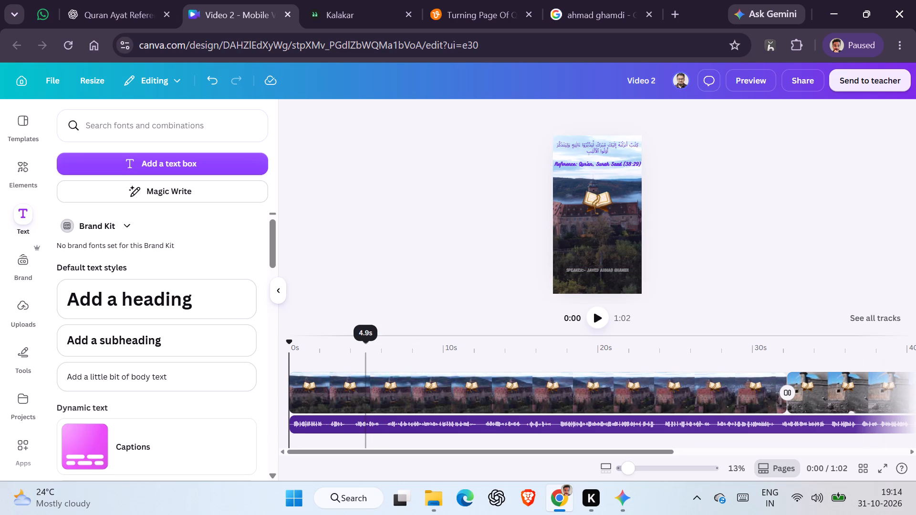
Place the playhead at about 6.7 s and preview the video in full screen to check the speaker text.
{"action": "left_click", "coordinate": [394, 354]}
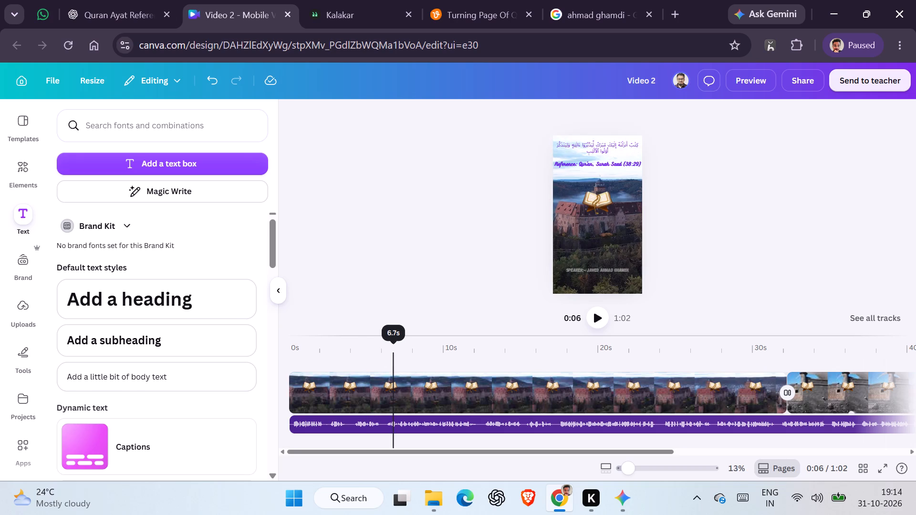
{"action": "left_click", "coordinate": [394, 354]}
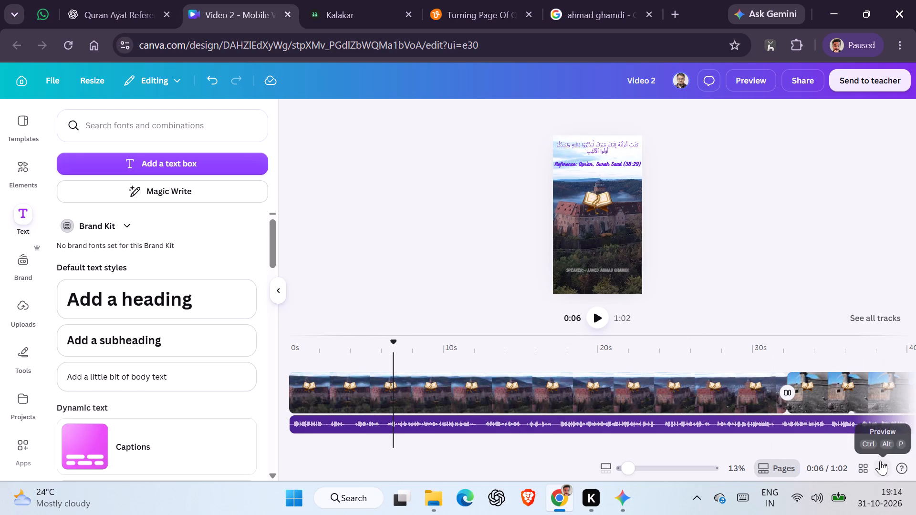
{"action": "left_click", "coordinate": [880, 461]}
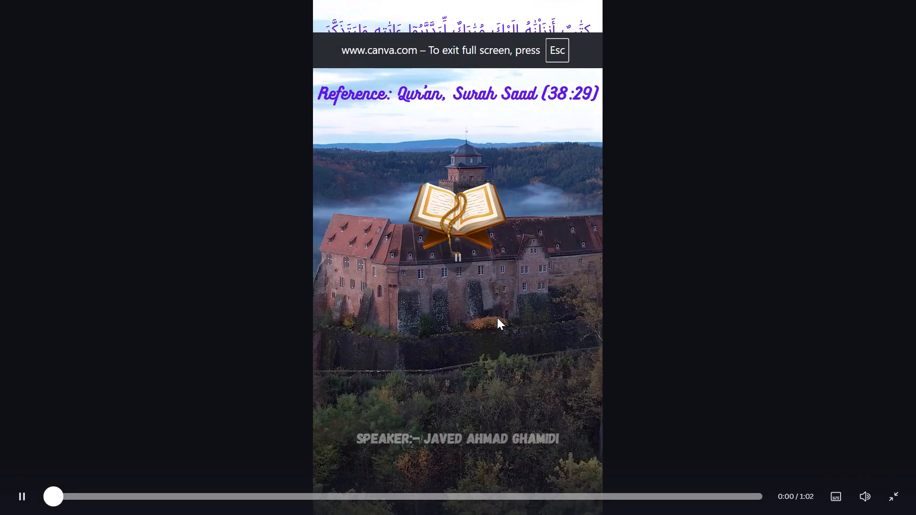
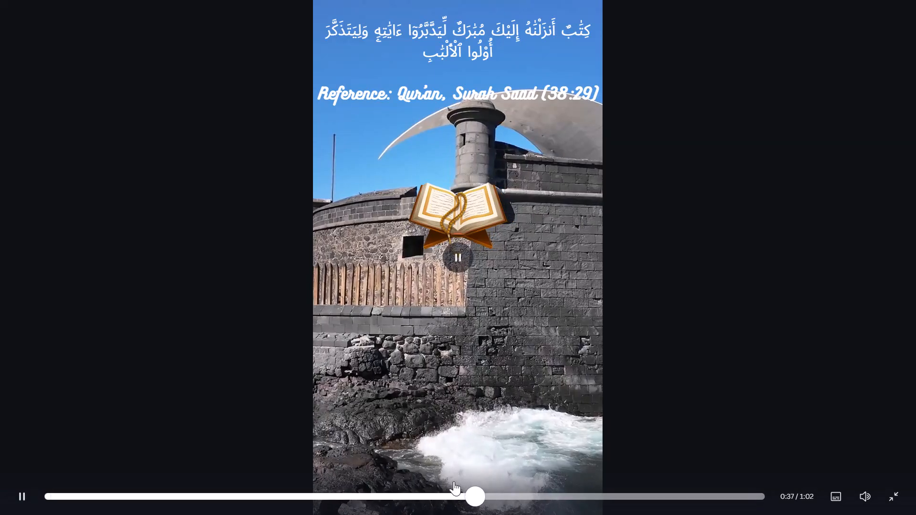
Watch the rest of the full-screen preview, replay its opening with captions turned on, and exit full screen.
{"action": "left_click", "coordinate": [408, 504]}
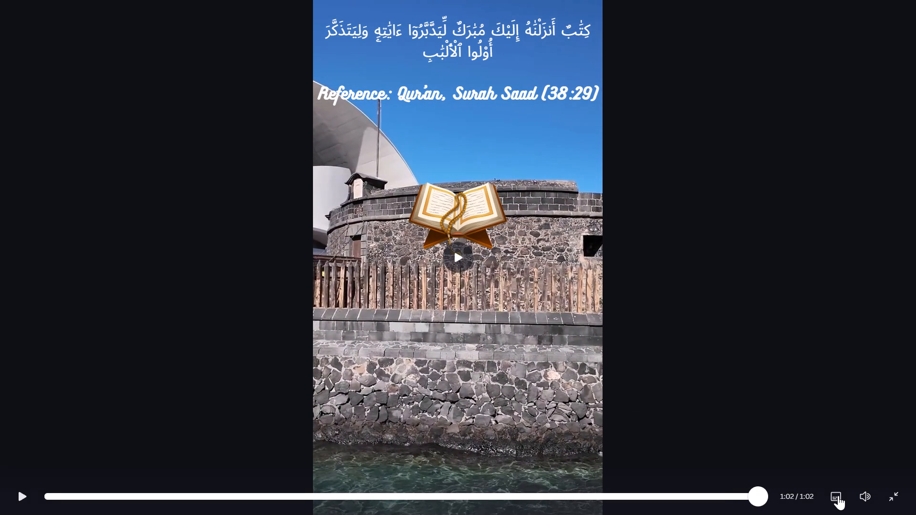
{"action": "left_click", "coordinate": [838, 495]}
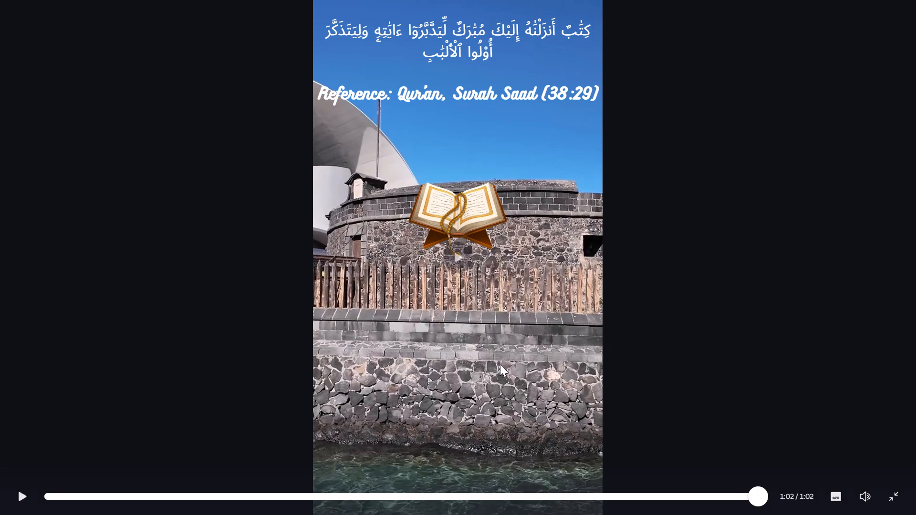
{"action": "key", "text": "space"}
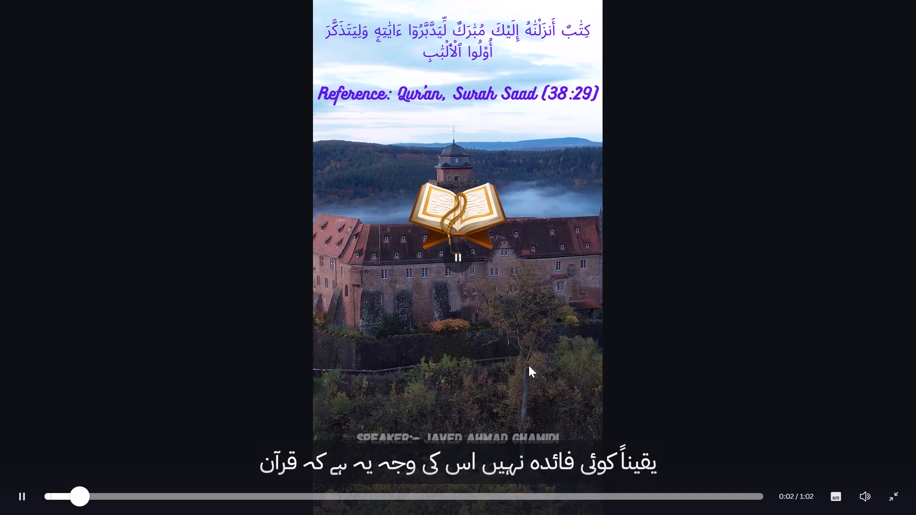
{"action": "key", "text": "Escape"}
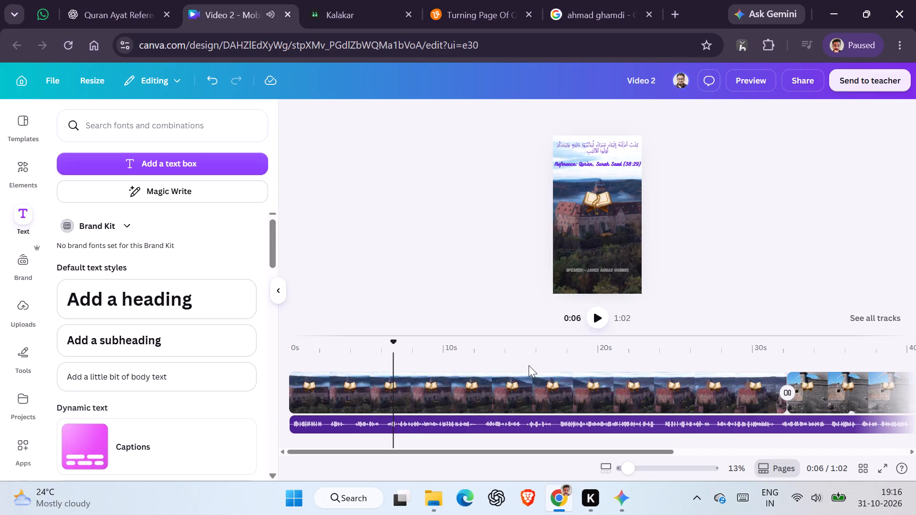
Play a short stretch of the video in the editor from 0:06 and pause it at 0:08.
{"action": "left_click", "coordinate": [505, 278]}
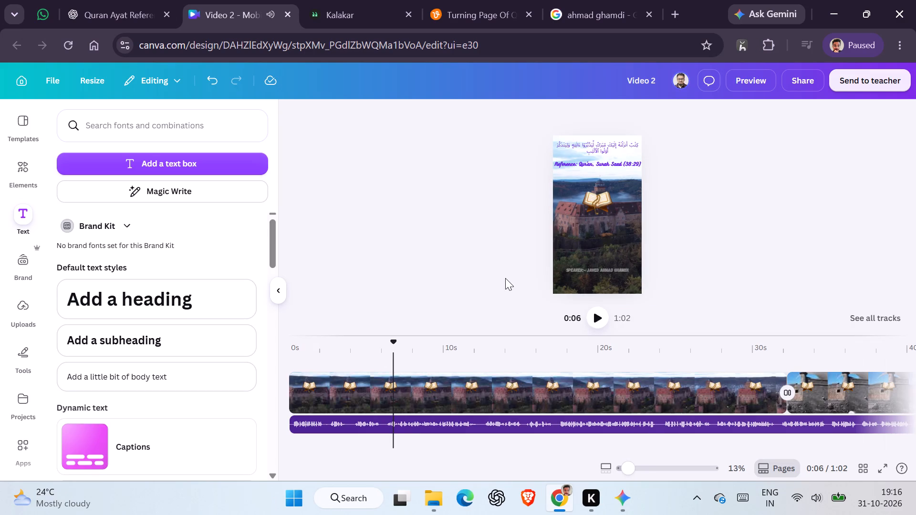
{"action": "left_click", "coordinate": [593, 318]}
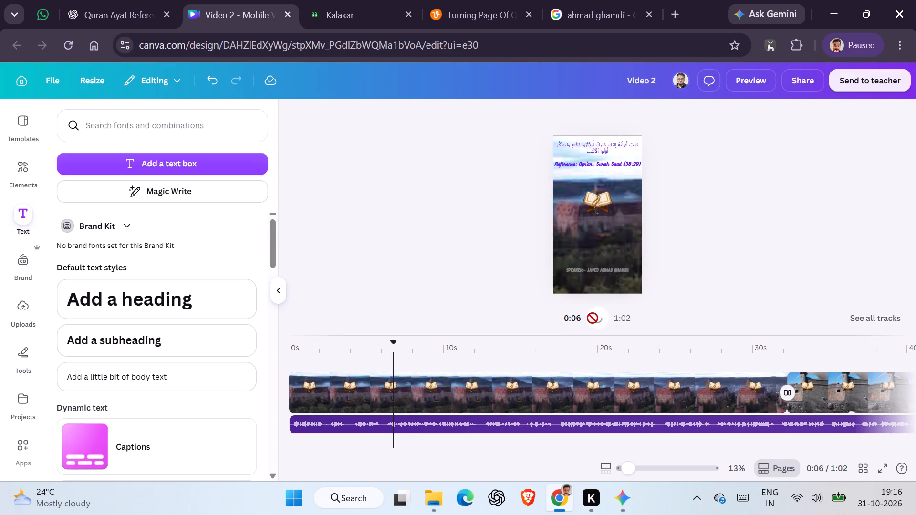
{"action": "left_click", "coordinate": [593, 318]}
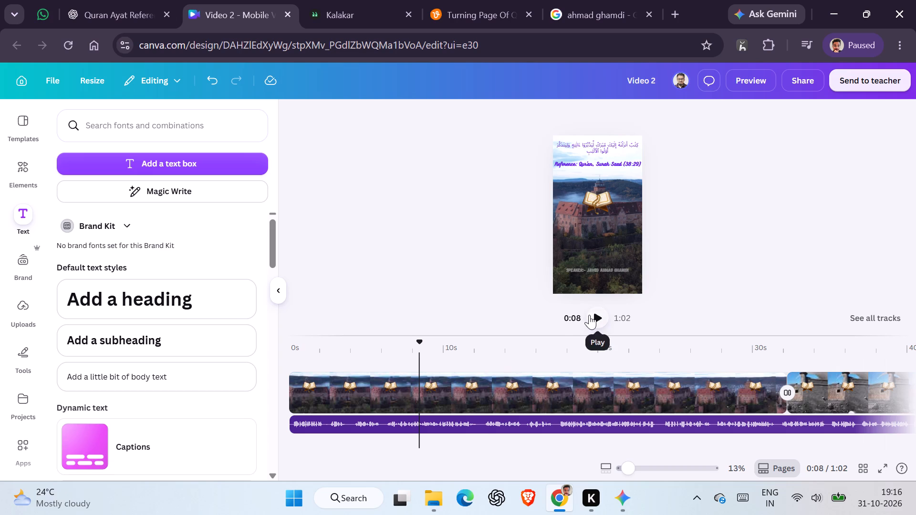
Preview the video's opening in full screen, turn the captions off, and exit full screen.
{"action": "left_click", "coordinate": [885, 461]}
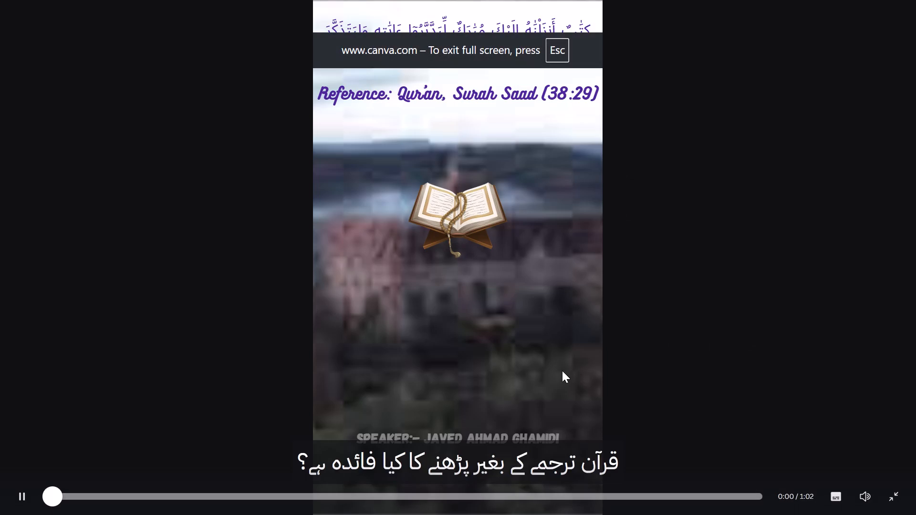
{"action": "key", "text": "space"}
{"action": "key", "text": "space"}
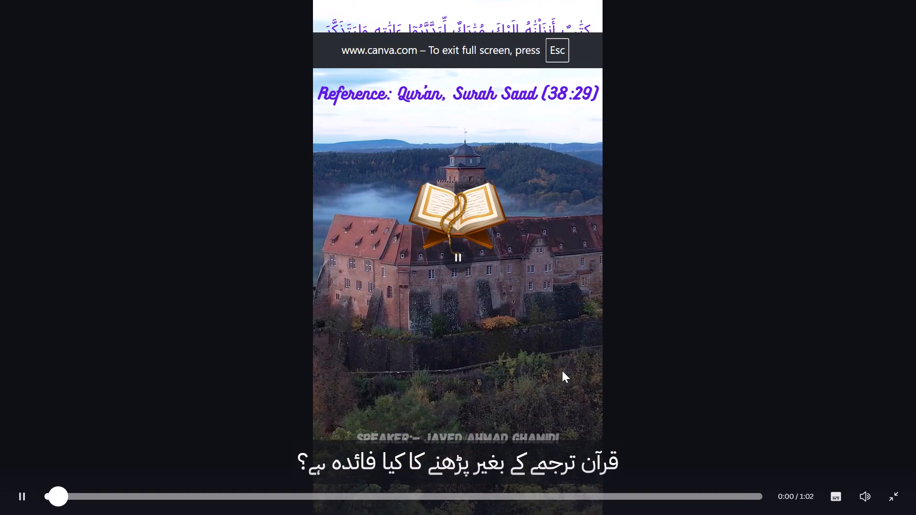
{"action": "left_click", "coordinate": [837, 490]}
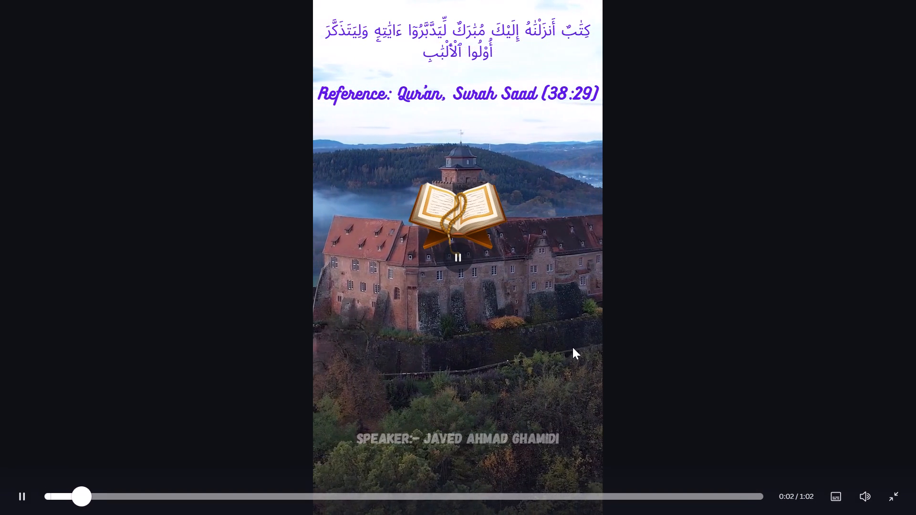
{"action": "key", "text": "Escape"}
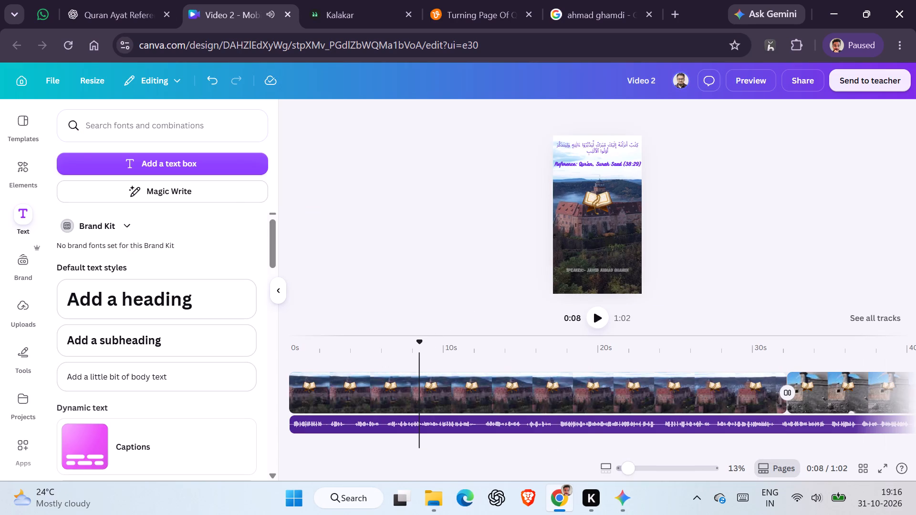
Return the playhead to the start, select the audio track and check its Beat Sync, Fade, Captions and Volume options for a speed control.
{"action": "left_click_drag", "start_coordinate": [420, 345], "coordinate": [260, 349]}
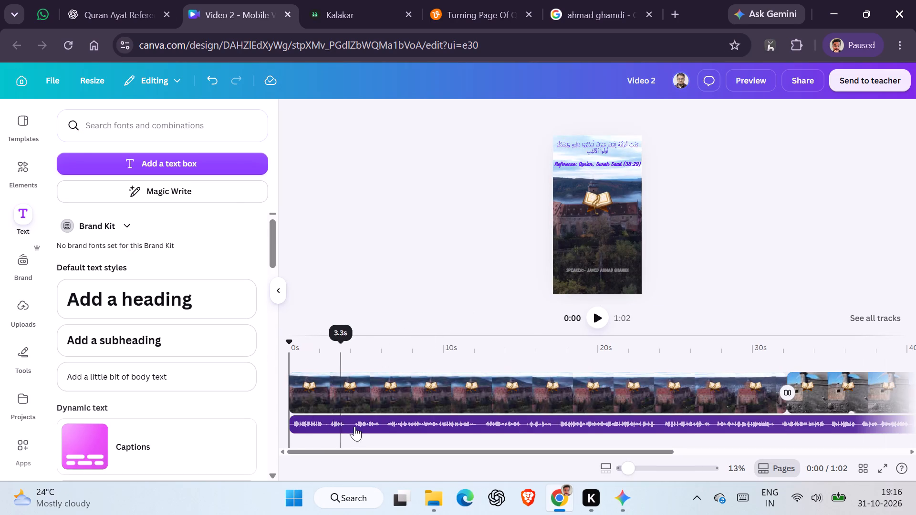
{"action": "left_click", "coordinate": [358, 430]}
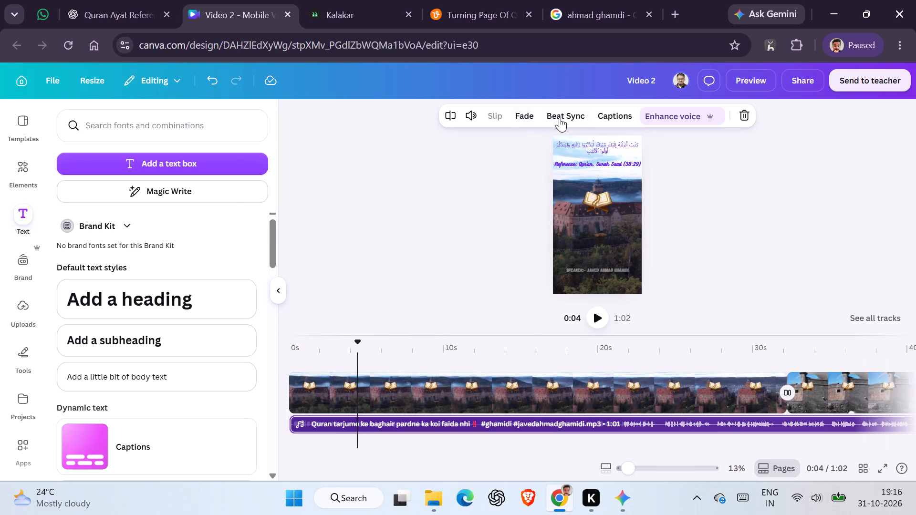
{"action": "left_click", "coordinate": [560, 117]}
{"action": "left_click", "coordinate": [530, 116]}
{"action": "left_click", "coordinate": [614, 117]}
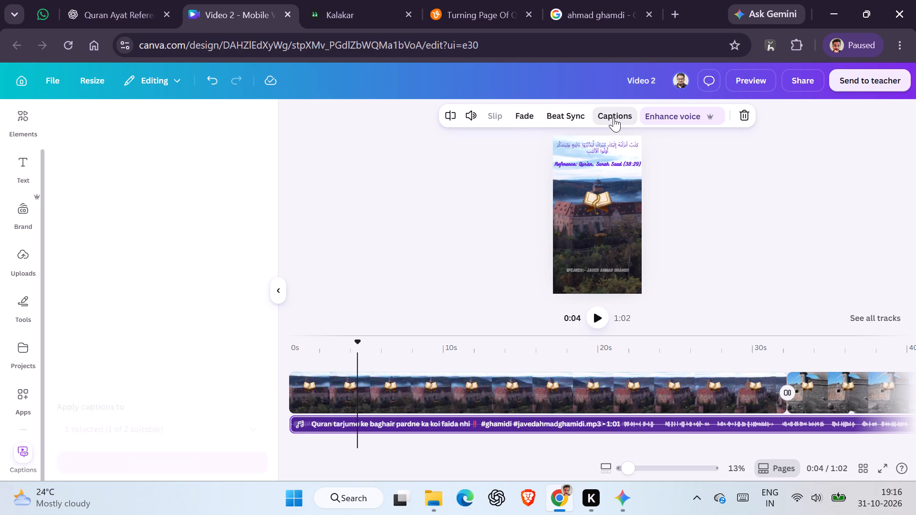
{"action": "left_click", "coordinate": [466, 116]}
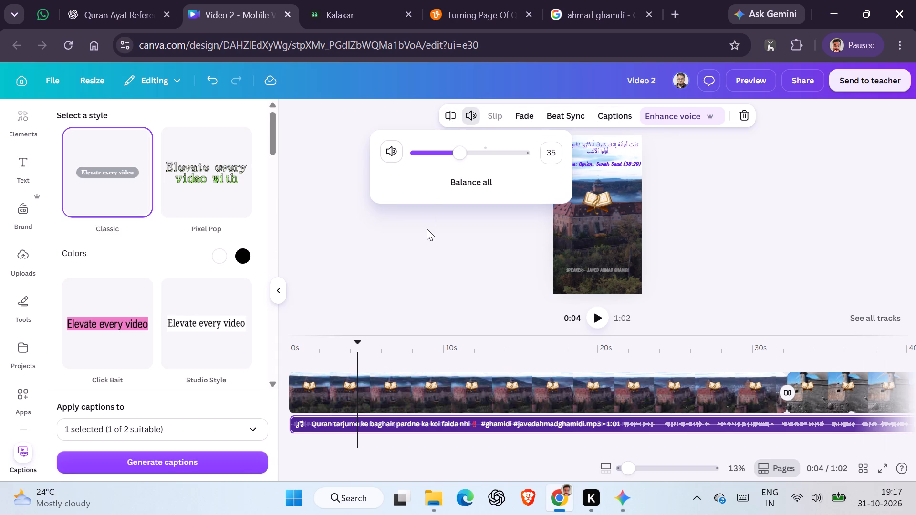
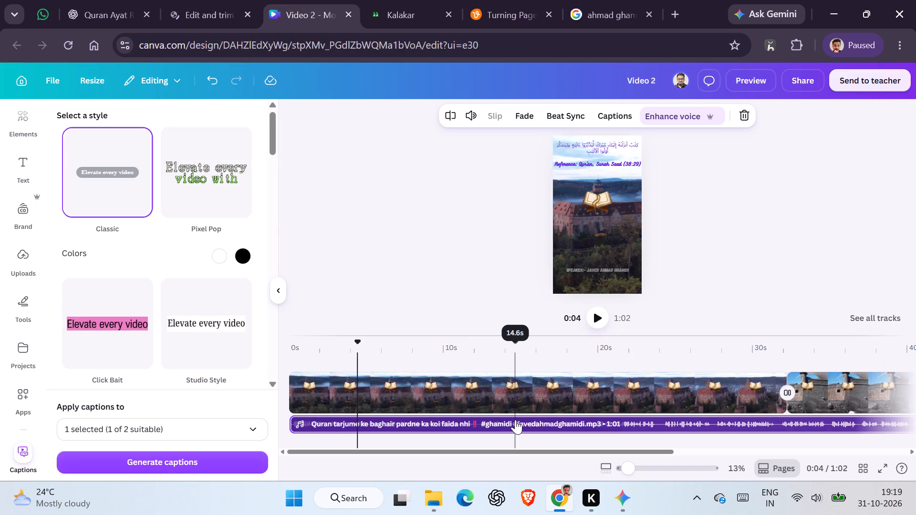
{"action": "right_click", "coordinate": [515, 420]}
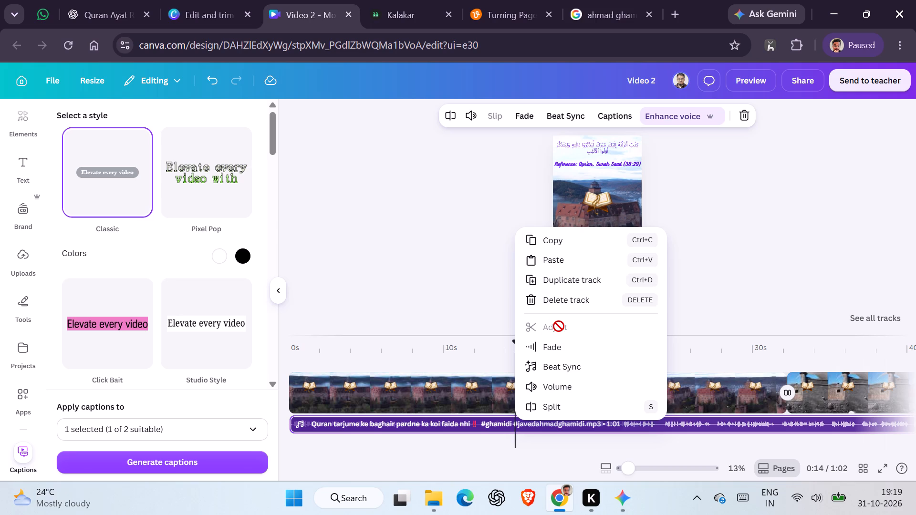
{"action": "triple_click", "coordinate": [559, 326]}
{"action": "left_click", "coordinate": [559, 326]}
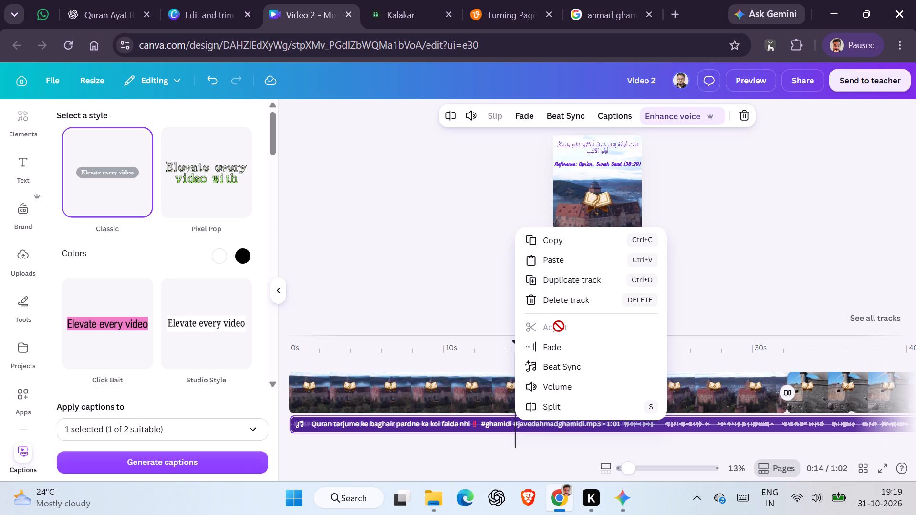
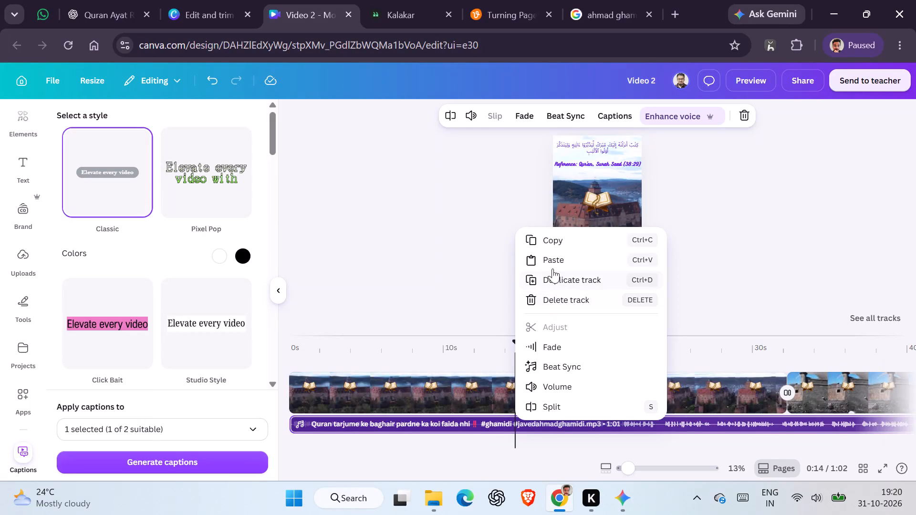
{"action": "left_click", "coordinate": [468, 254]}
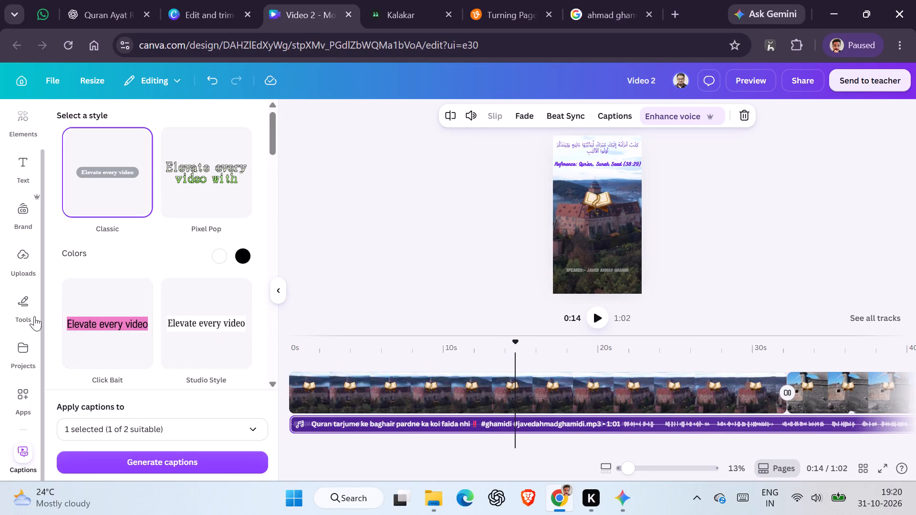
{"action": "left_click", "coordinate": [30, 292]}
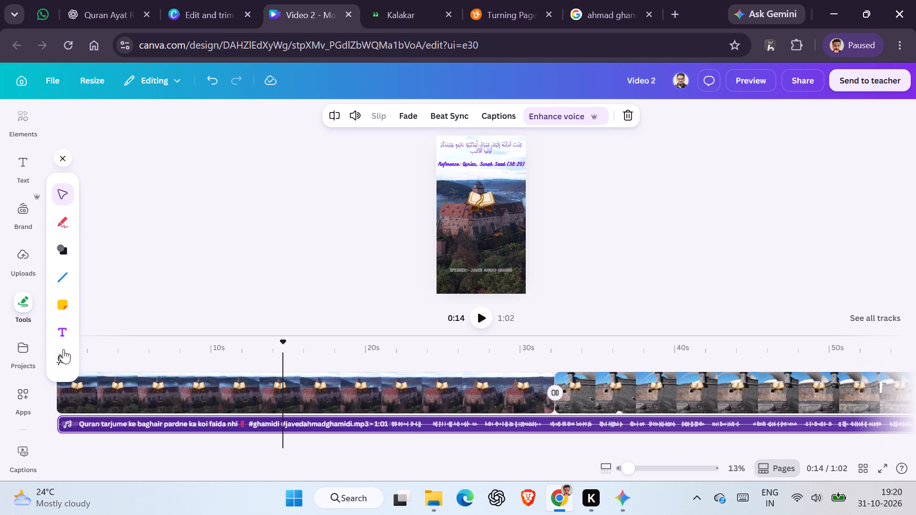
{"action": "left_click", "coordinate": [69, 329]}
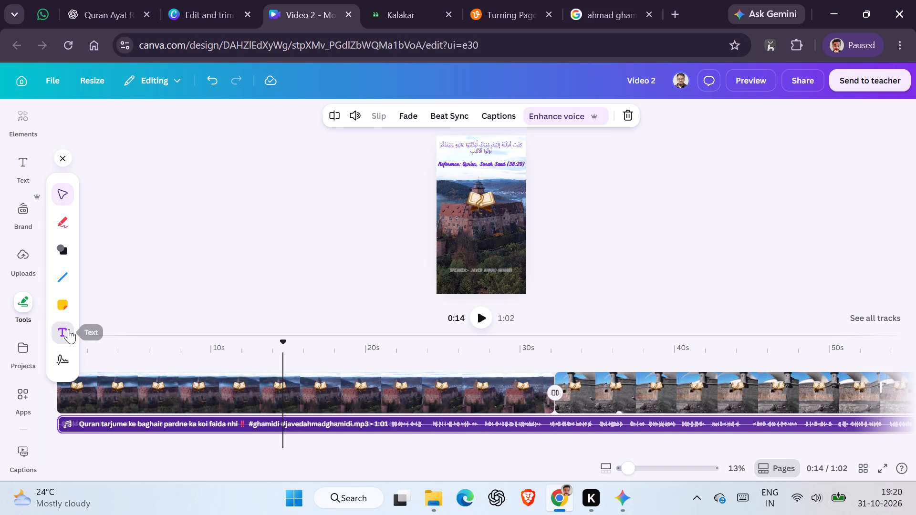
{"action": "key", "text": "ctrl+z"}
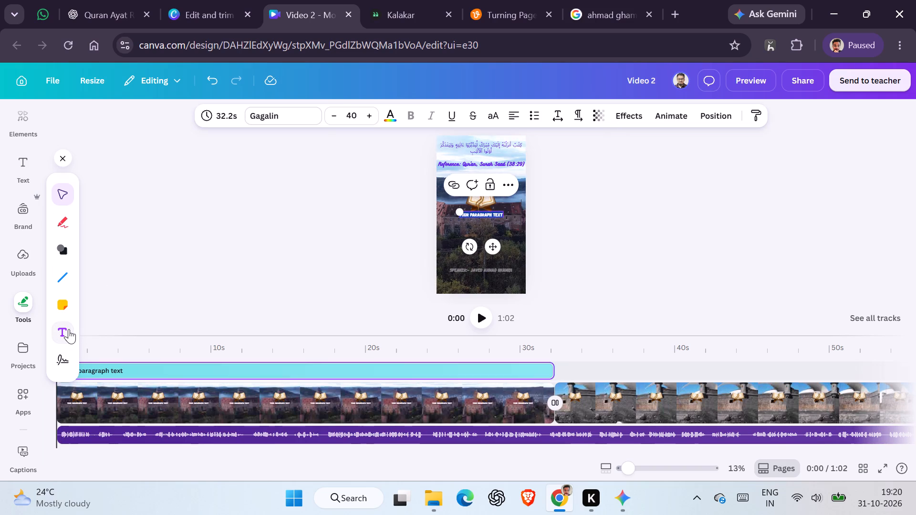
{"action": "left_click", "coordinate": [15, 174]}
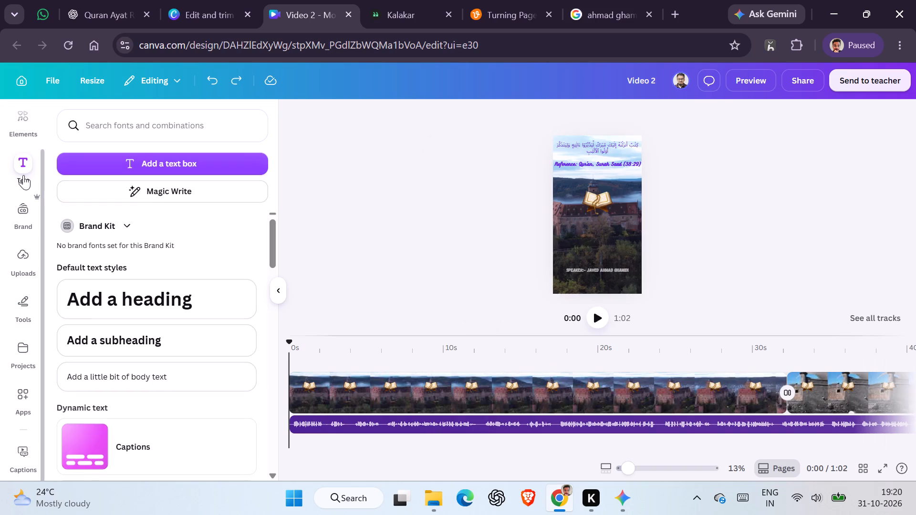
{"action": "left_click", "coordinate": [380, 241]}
Inspect the audio track's Volume and Fade options for a way to change its playback speed.
{"action": "left_click", "coordinate": [454, 425]}
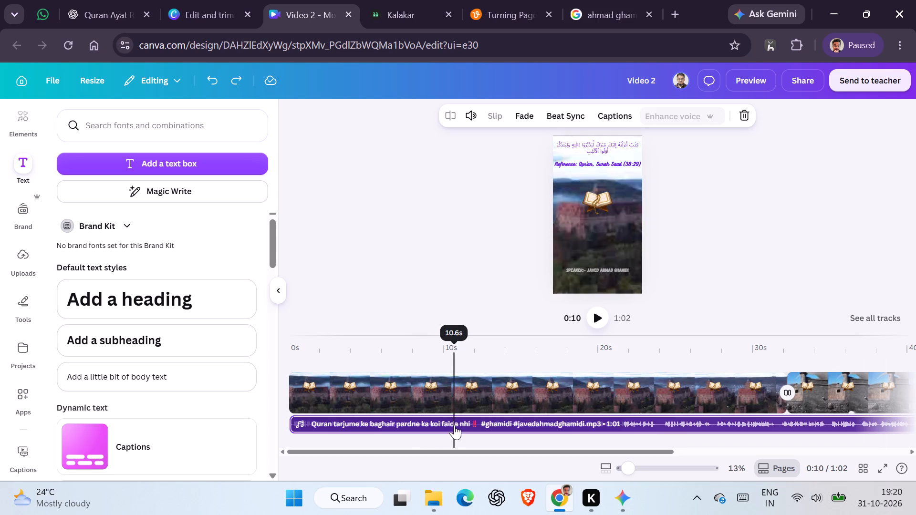
{"action": "right_click", "coordinate": [454, 425]}
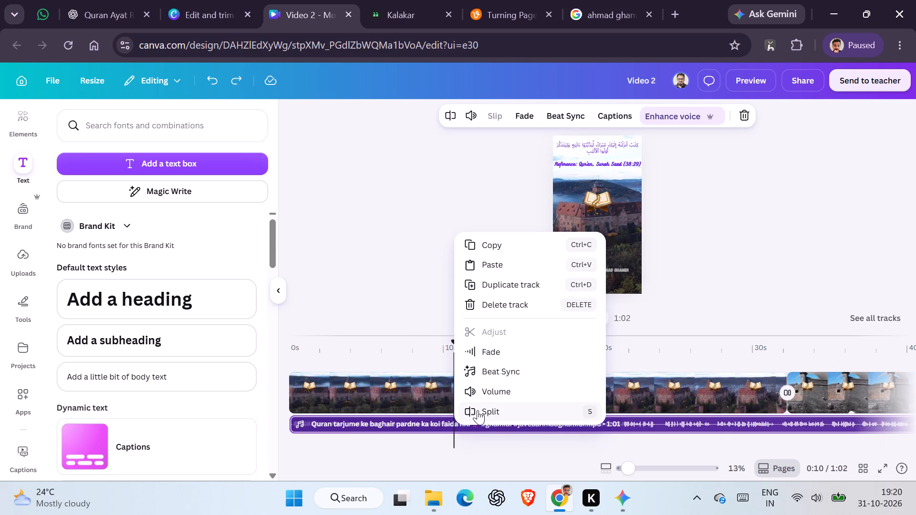
{"action": "left_click", "coordinate": [486, 394]}
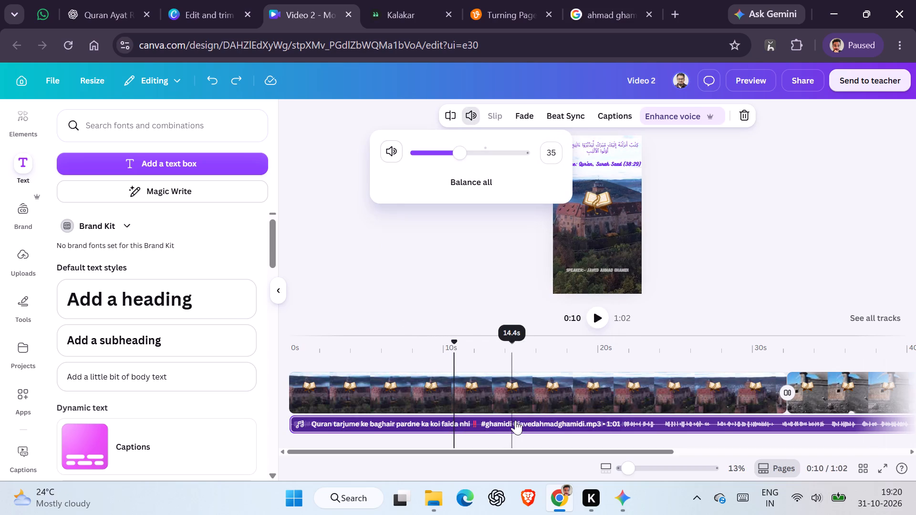
{"action": "right_click", "coordinate": [515, 420]}
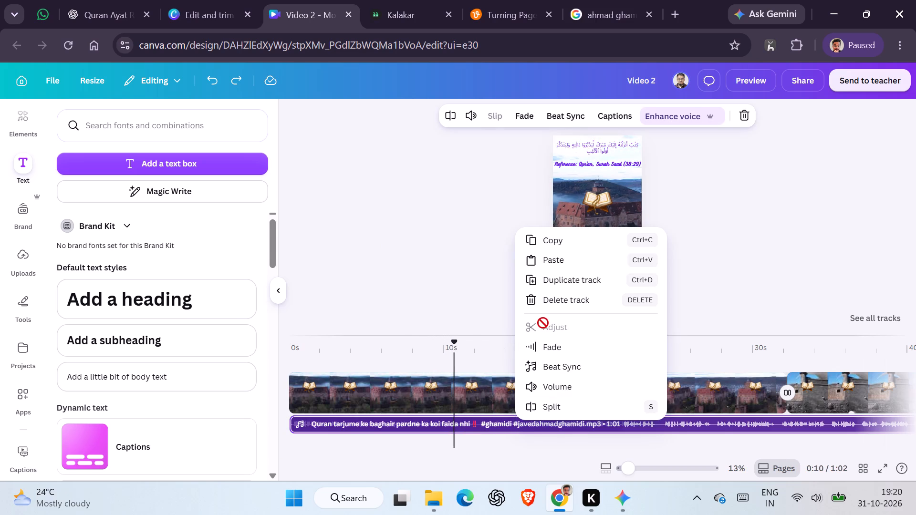
{"action": "left_click", "coordinate": [552, 344]}
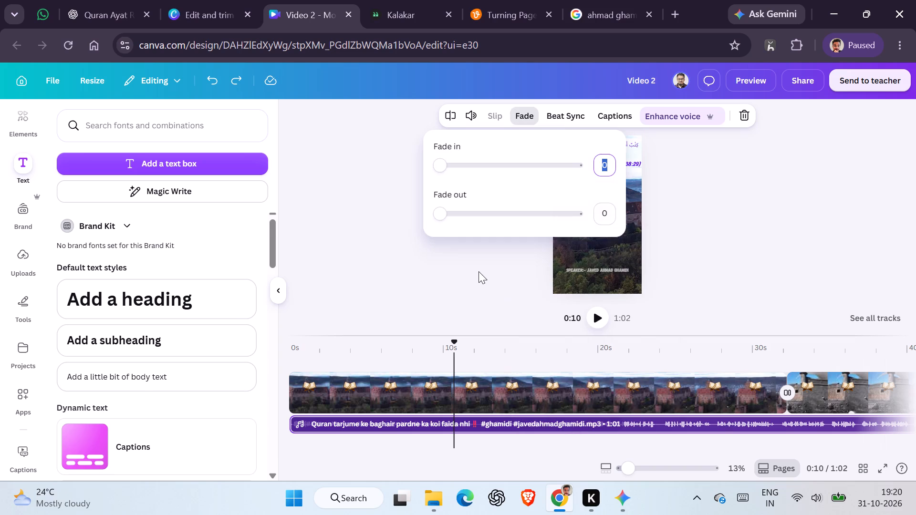
{"action": "left_click", "coordinate": [479, 271]}
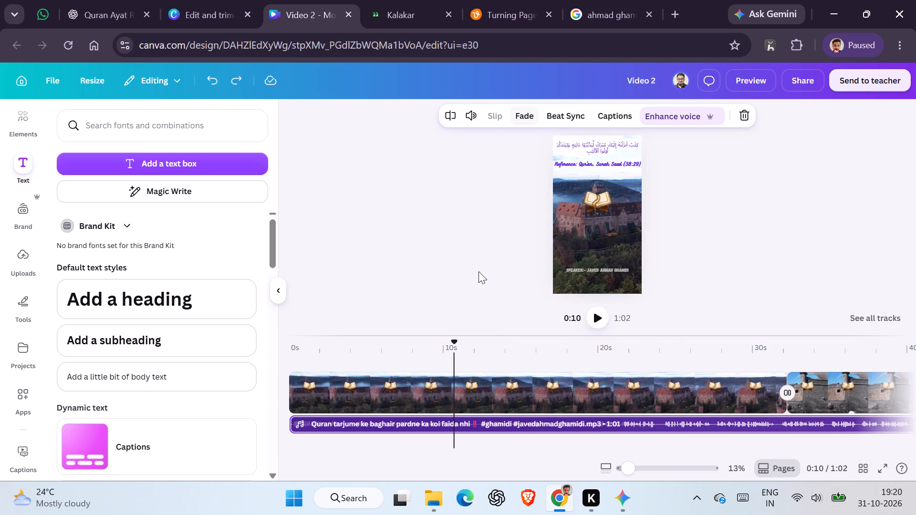
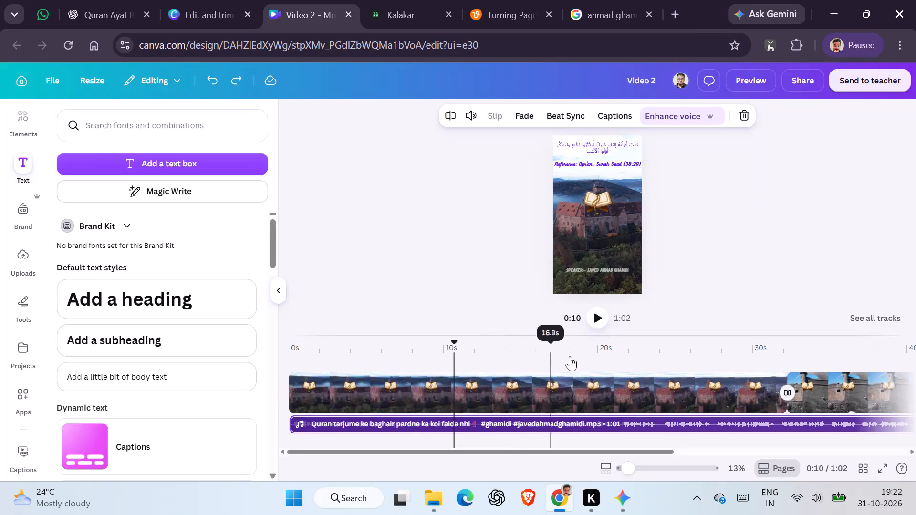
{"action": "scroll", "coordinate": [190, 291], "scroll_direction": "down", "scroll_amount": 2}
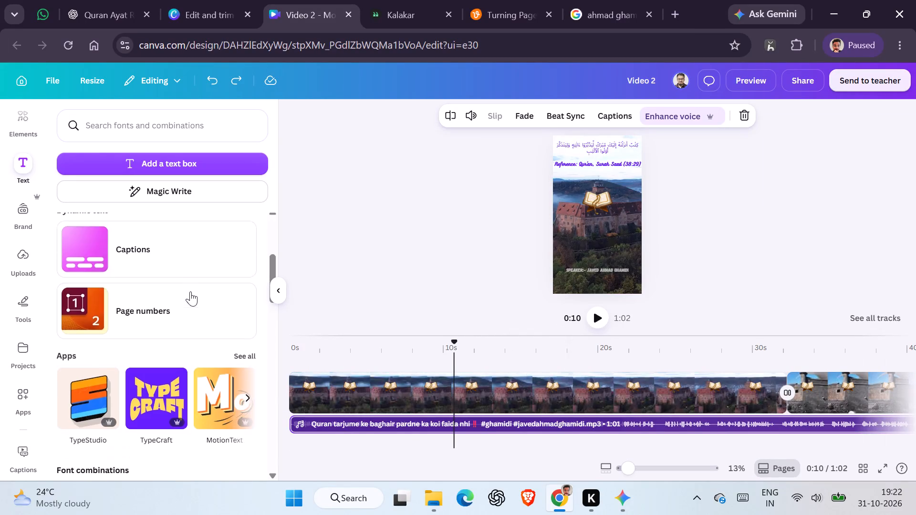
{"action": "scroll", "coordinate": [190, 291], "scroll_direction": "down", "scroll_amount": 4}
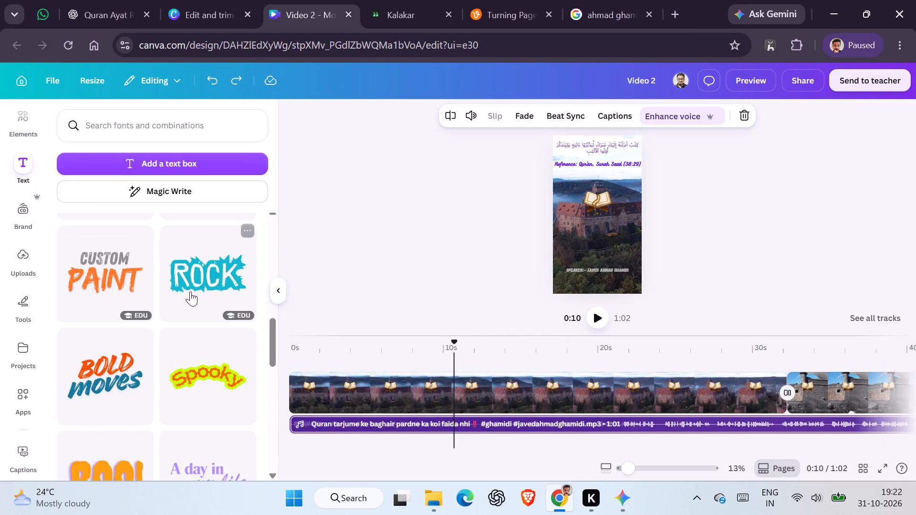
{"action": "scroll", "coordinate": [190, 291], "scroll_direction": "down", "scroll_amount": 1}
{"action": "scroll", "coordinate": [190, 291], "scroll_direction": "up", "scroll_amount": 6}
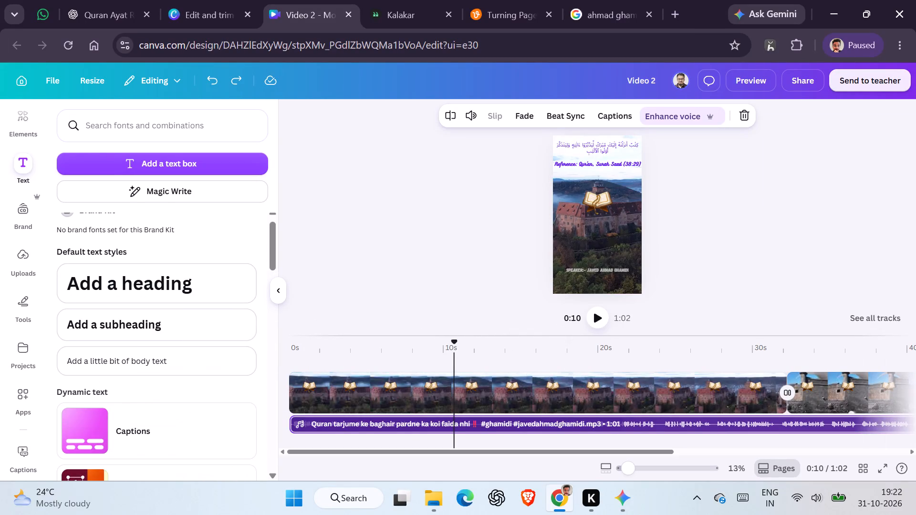
Play the video from the 0:00 mark to listen to the opening of its audio track.
{"action": "left_click_drag", "start_coordinate": [457, 342], "coordinate": [288, 348]}
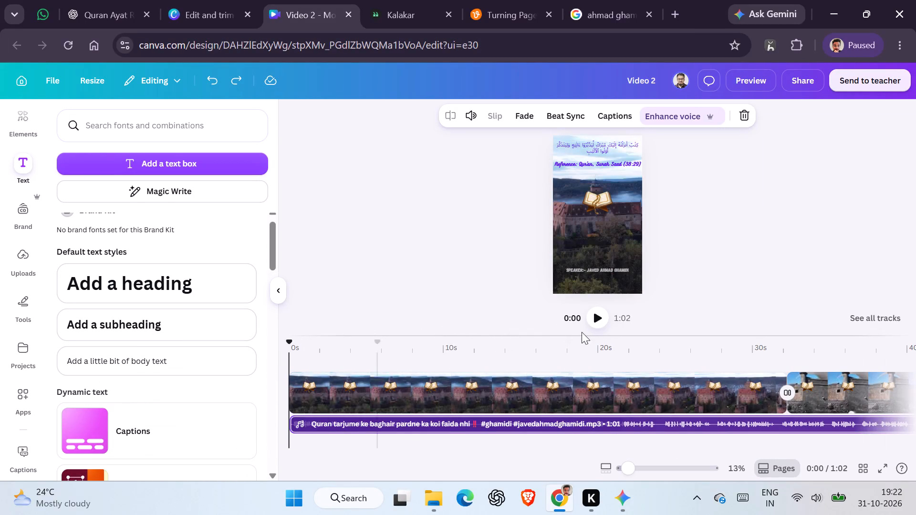
{"action": "left_click", "coordinate": [589, 316]}
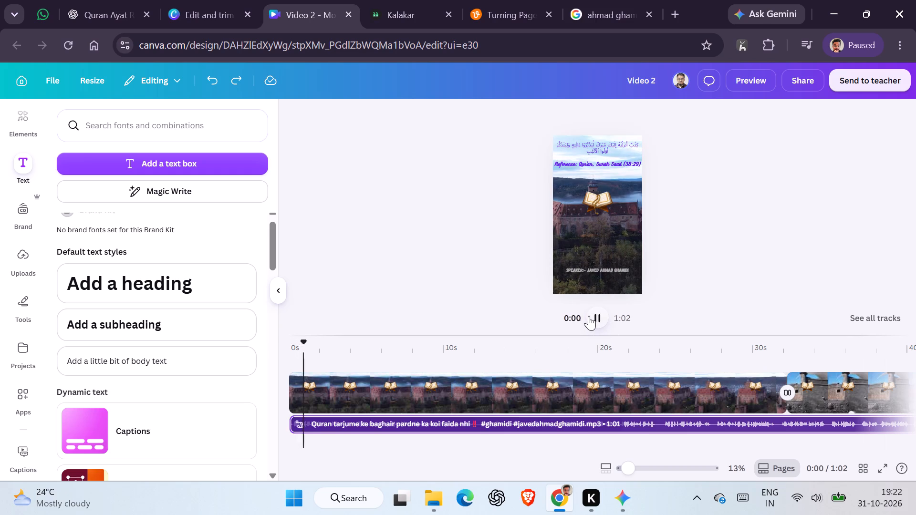
{"action": "left_click", "coordinate": [473, 425]}
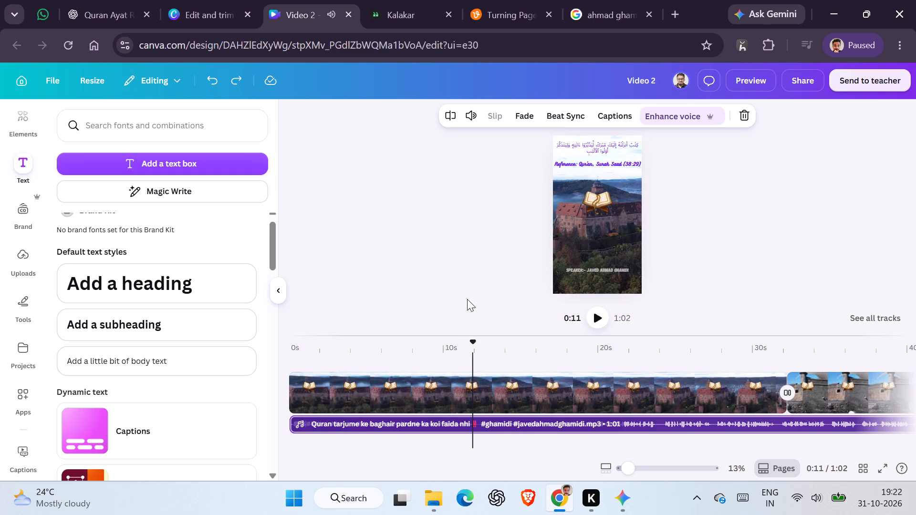
{"action": "left_click", "coordinate": [467, 299]}
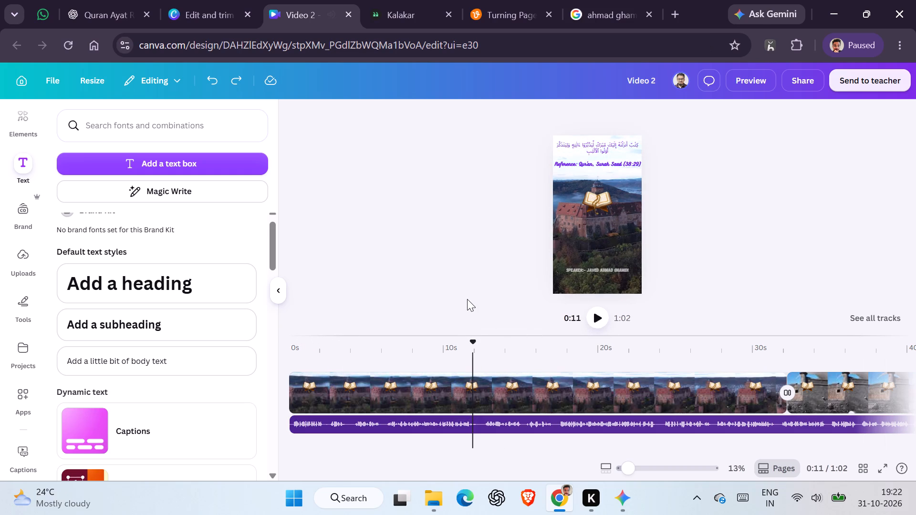
Find the Microsoft Clipchamp app on the computer and launch it.
{"action": "left_click", "coordinate": [308, 495]}
{"action": "type", "text": "cha"}
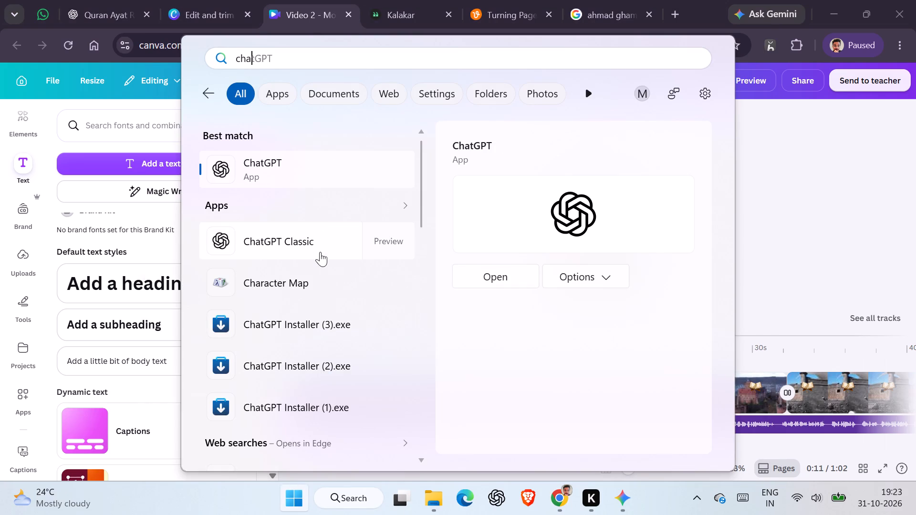
{"action": "key", "text": "BackSpace"}
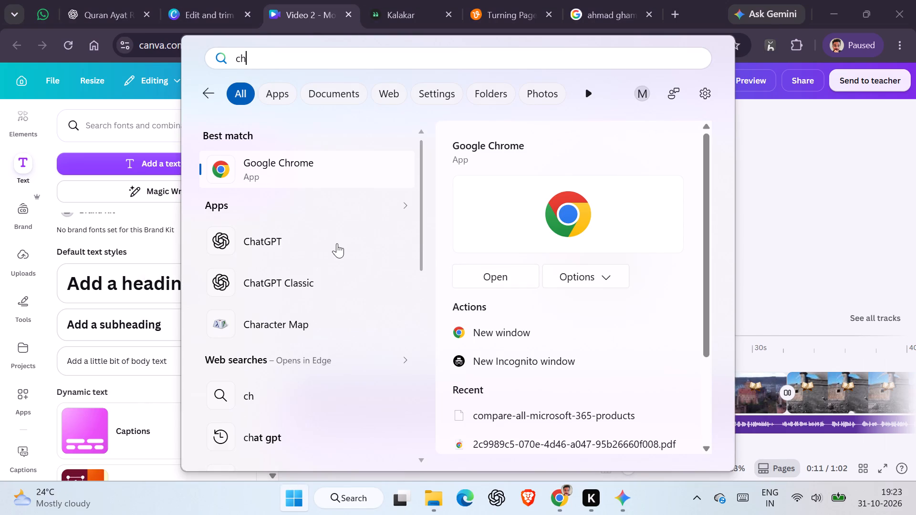
{"action": "type", "text": "amp"}
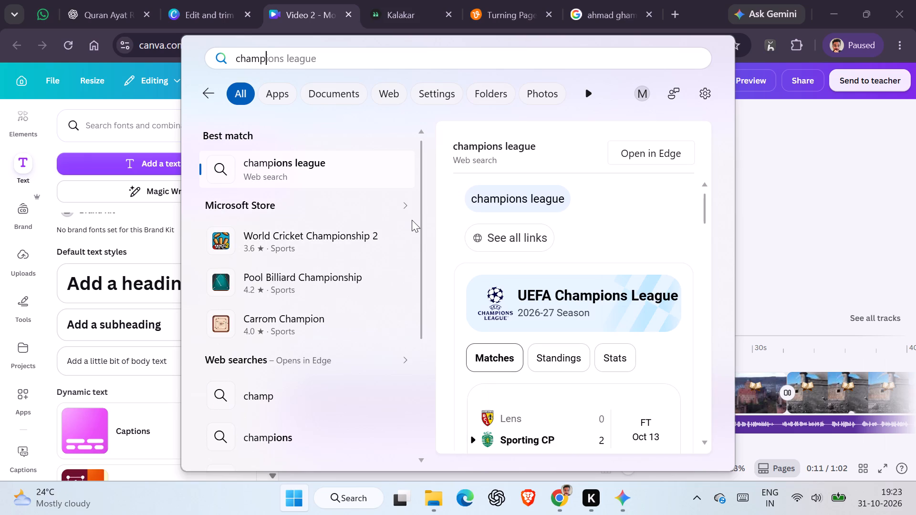
{"action": "key", "text": "BackSpace"}
{"action": "key", "text": "BackSpace"}
{"action": "key", "text": "BackSpace"}
{"action": "key", "text": "BackSpace"}
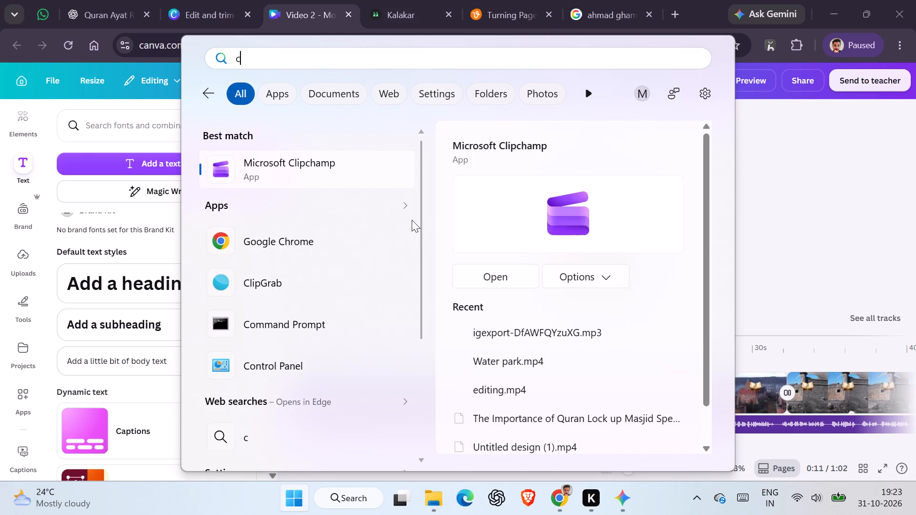
{"action": "left_click", "coordinate": [495, 282]}
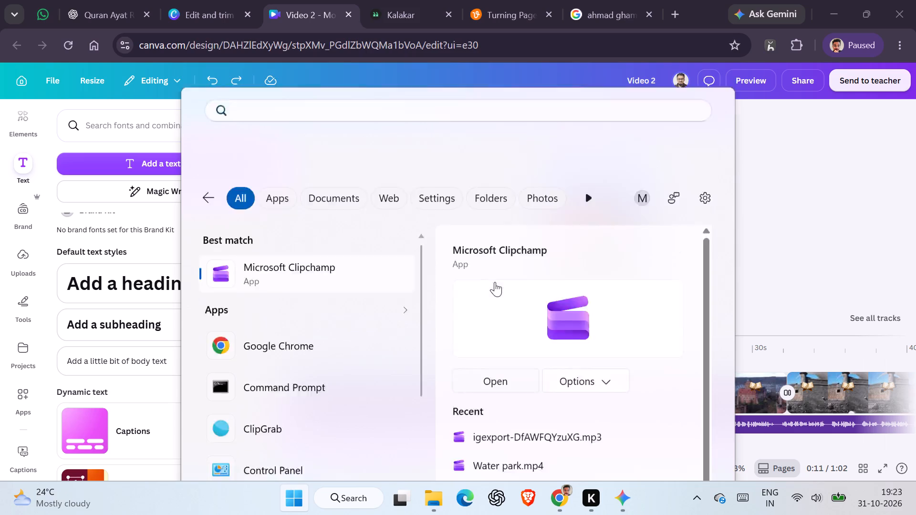
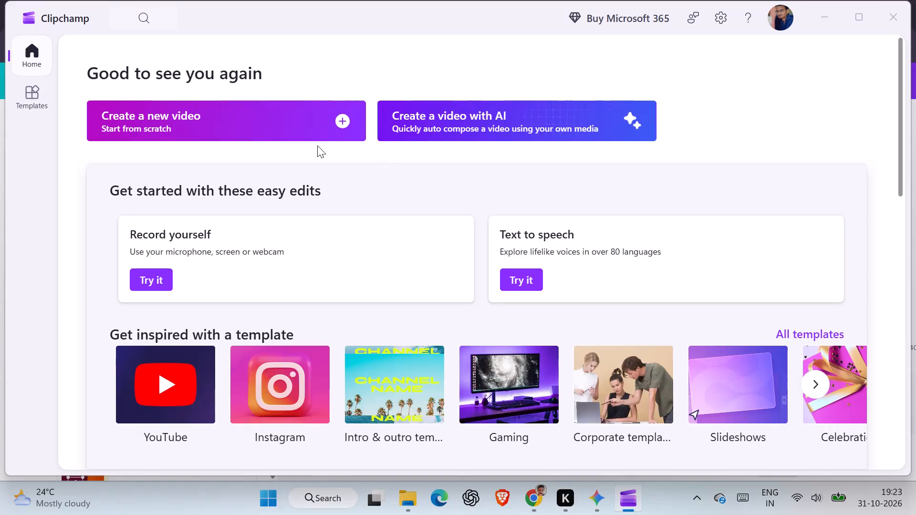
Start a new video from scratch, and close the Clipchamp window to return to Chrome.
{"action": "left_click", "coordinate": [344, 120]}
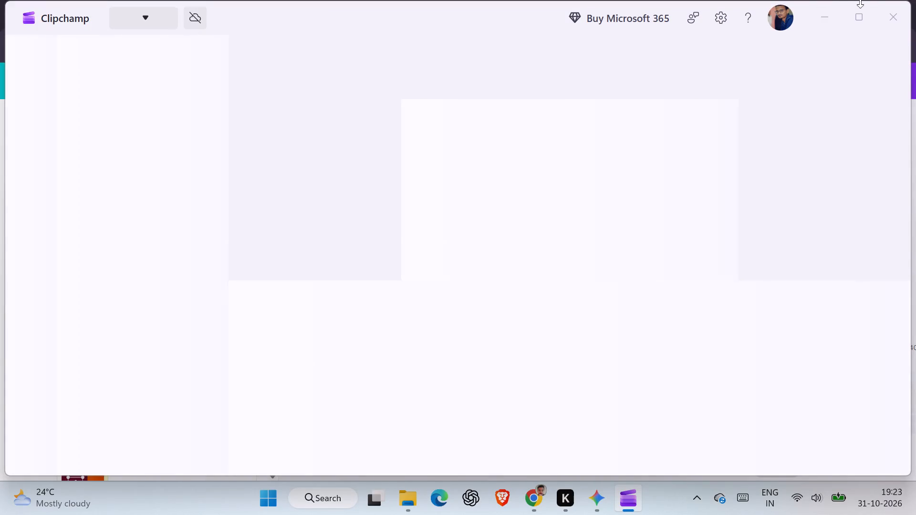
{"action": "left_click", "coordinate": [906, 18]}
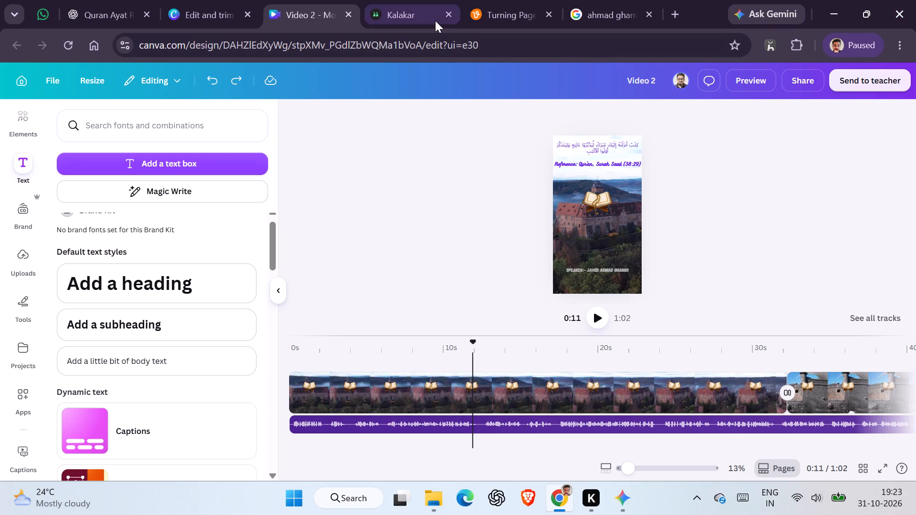
{"action": "left_click", "coordinate": [435, 21]}
{"action": "left_click", "coordinate": [303, 16]}
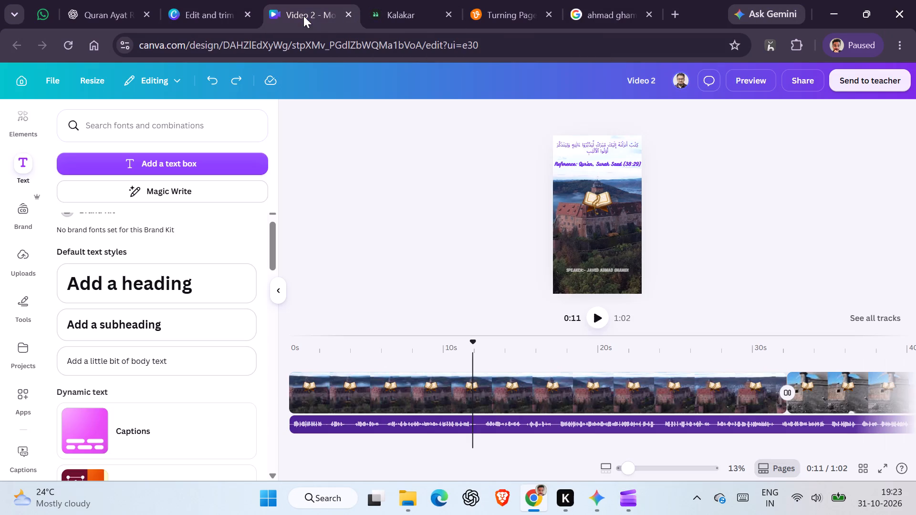
{"action": "left_click", "coordinate": [652, 0]}
{"action": "left_click_drag", "start_coordinate": [652, 24], "coordinate": [652, 17]}
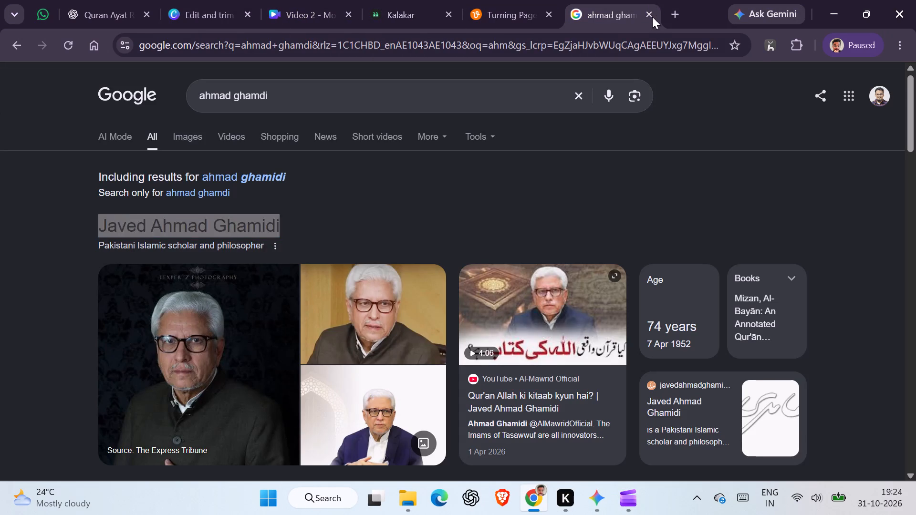
{"action": "left_click_drag", "start_coordinate": [652, 17], "coordinate": [652, 16]}
{"action": "left_click", "coordinate": [652, 16]}
{"action": "left_click", "coordinate": [645, 15]}
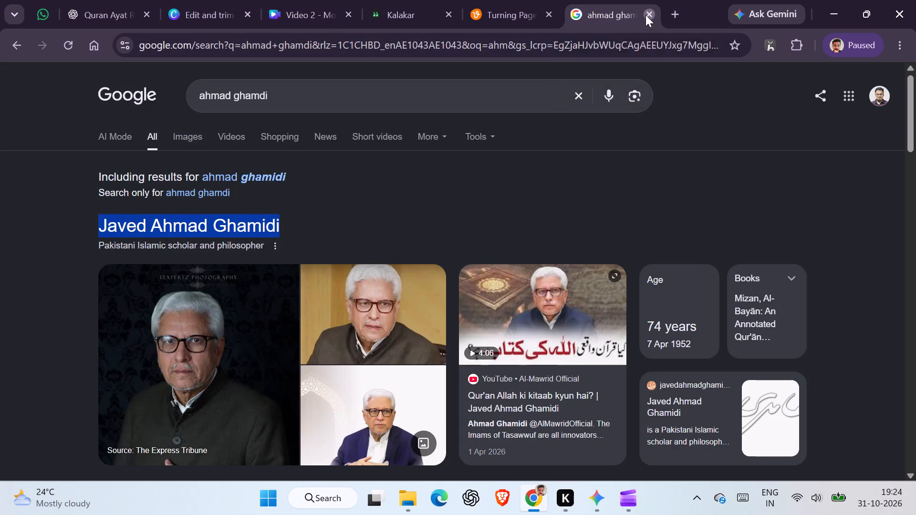
Search Google in a new browser tab for "increase audio speed".
{"action": "left_click", "coordinate": [671, 11]}
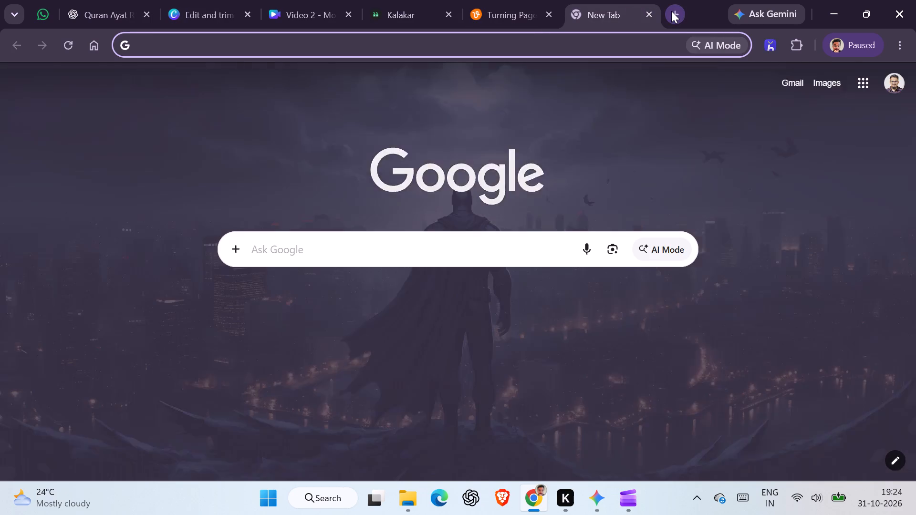
{"action": "type", "text": "increase audio"}
{"action": "key", "text": "space"}
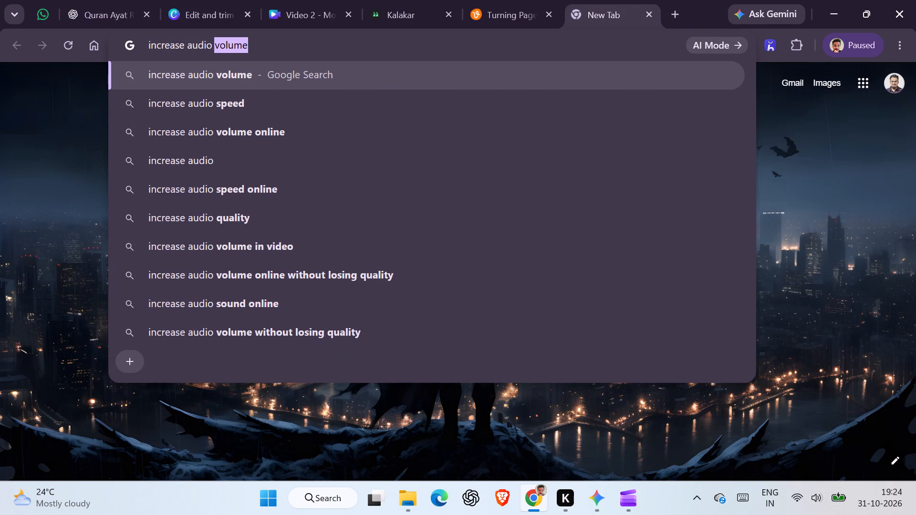
{"action": "left_click", "coordinate": [279, 97]}
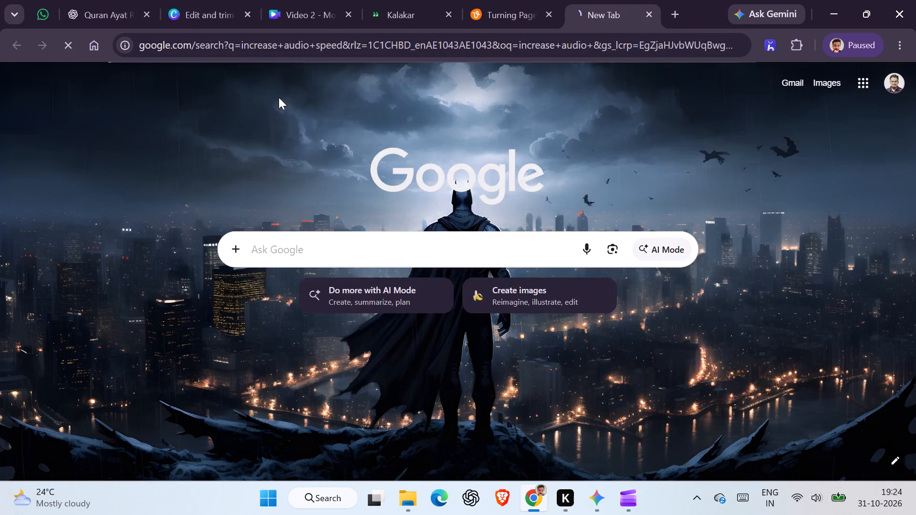
Open the Audio Speed & Pitch Changer page by ACE Studio from the search results.
{"action": "left_click", "coordinate": [229, 254]}
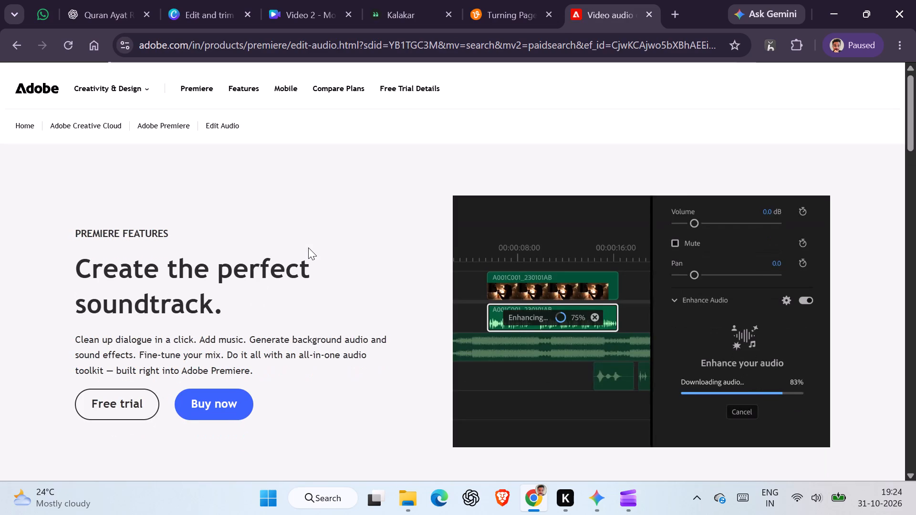
{"action": "left_click", "coordinate": [14, 41]}
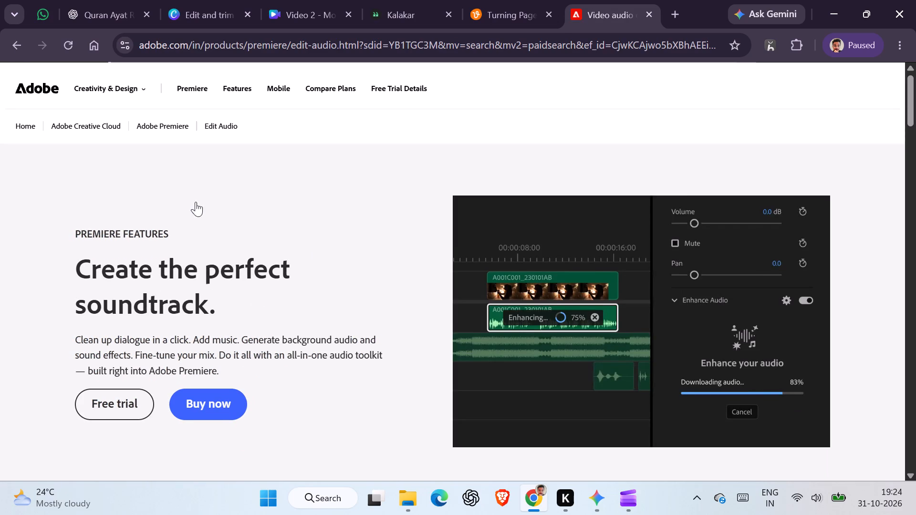
{"action": "scroll", "coordinate": [225, 278], "scroll_direction": "down", "scroll_amount": 2}
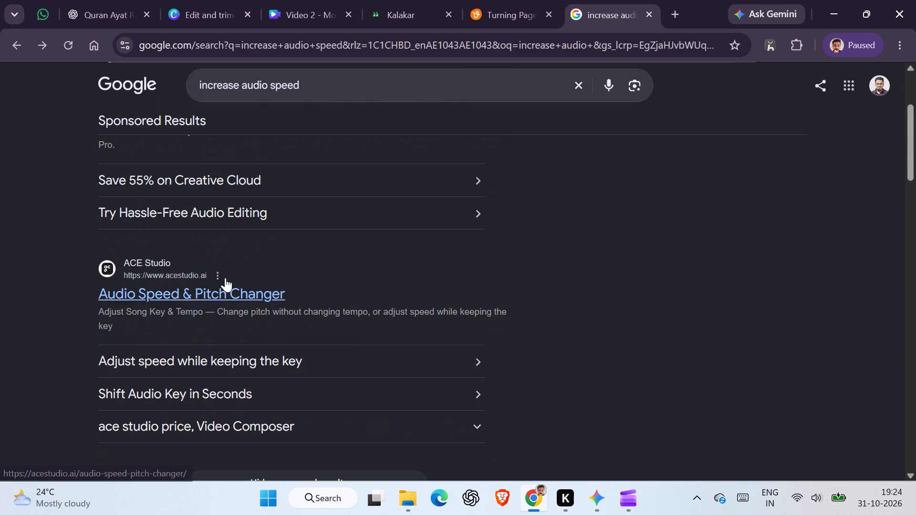
{"action": "left_click", "coordinate": [238, 287]}
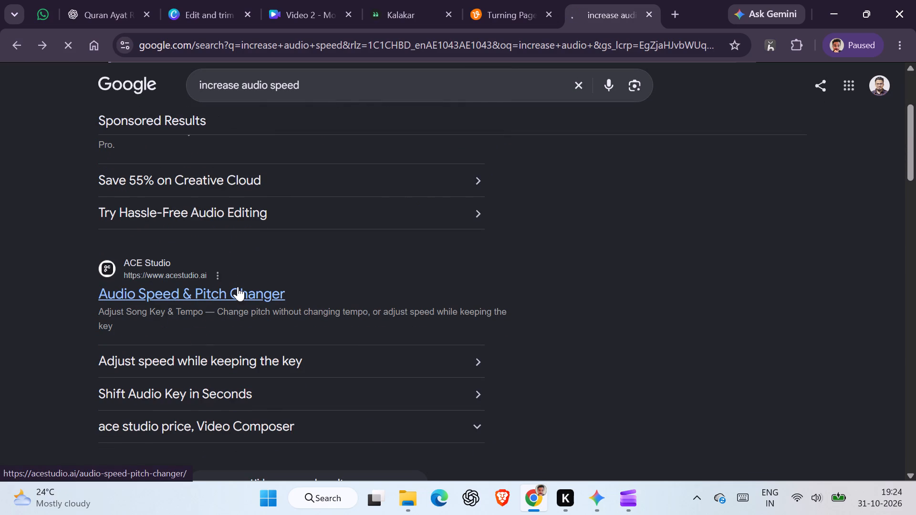
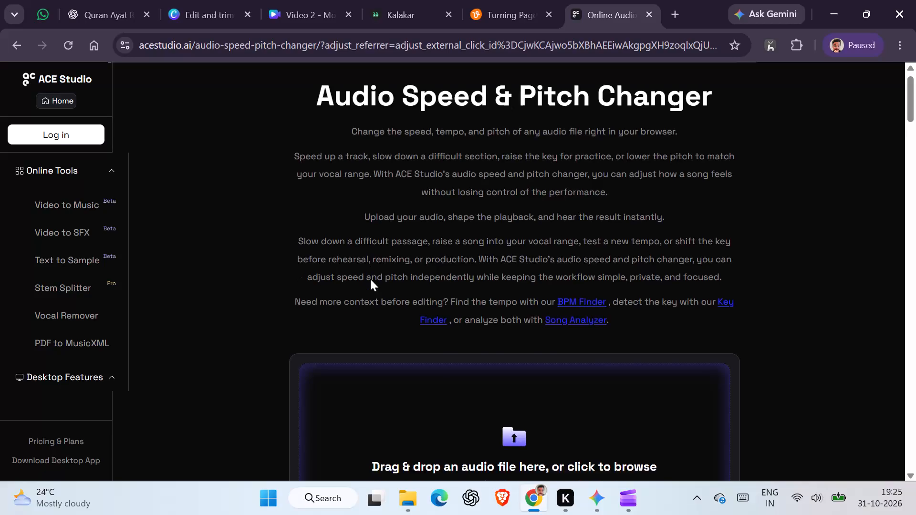
Load today's "Quran tarjume ke baghair pardne ka koi faida nhi" MP3 from Downloads into the speed and pitch changer.
{"action": "scroll", "coordinate": [370, 279], "scroll_direction": "down", "scroll_amount": 1}
{"action": "left_click", "coordinate": [529, 302]}
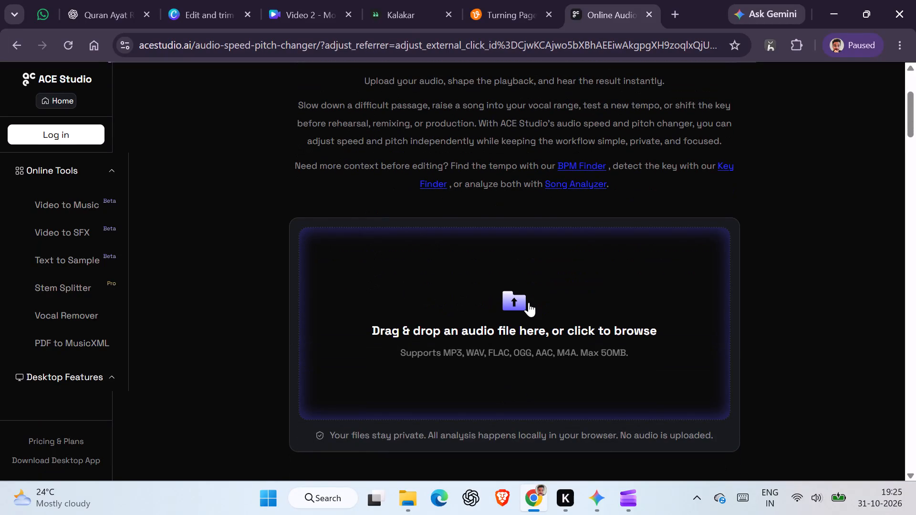
{"action": "left_click", "coordinate": [173, 195]}
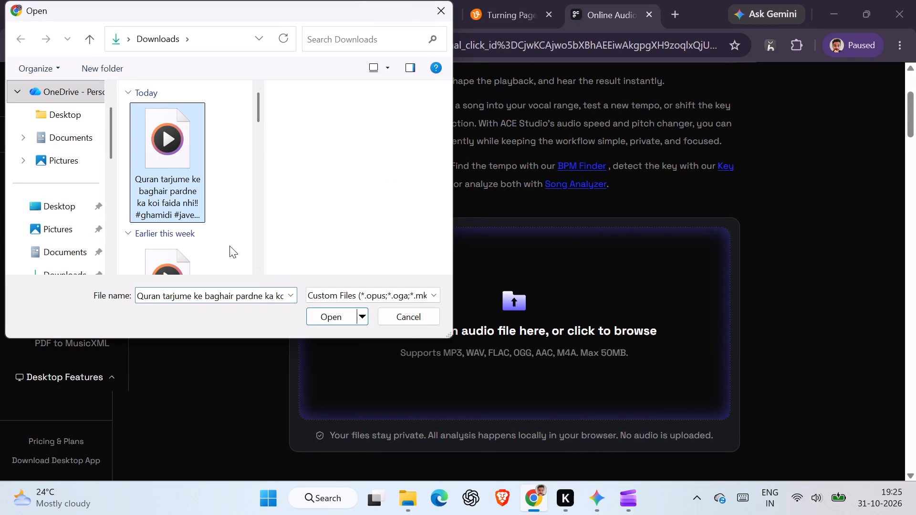
{"action": "left_click", "coordinate": [336, 322]}
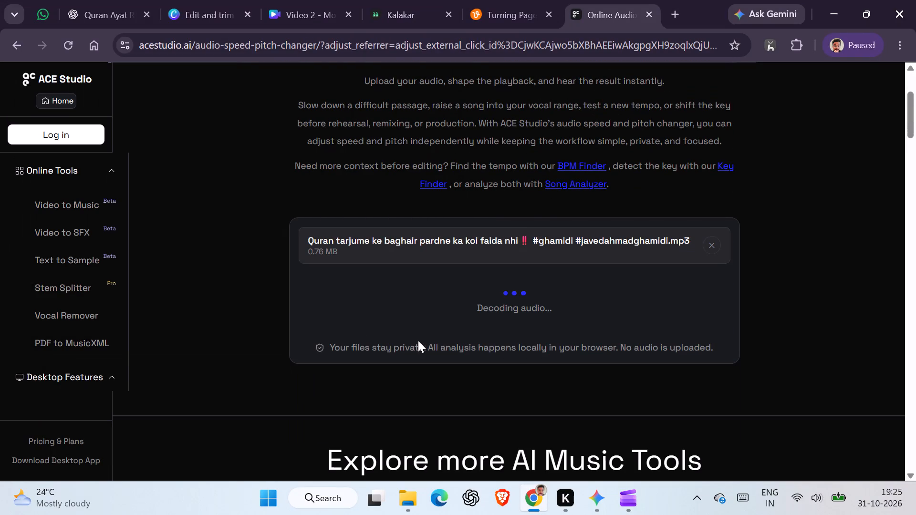
Set the audio speed to 1.25x and play the track to preview it.
{"action": "left_click", "coordinate": [417, 397]}
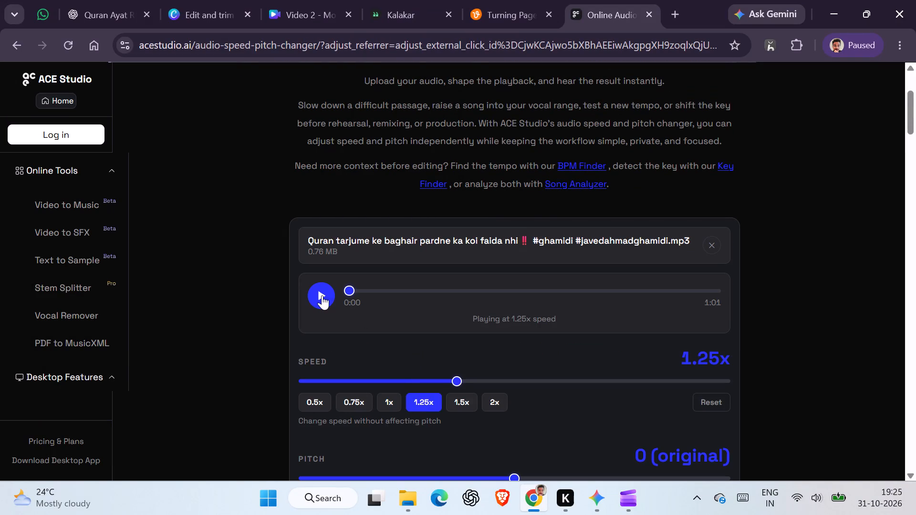
{"action": "left_click", "coordinate": [322, 295]}
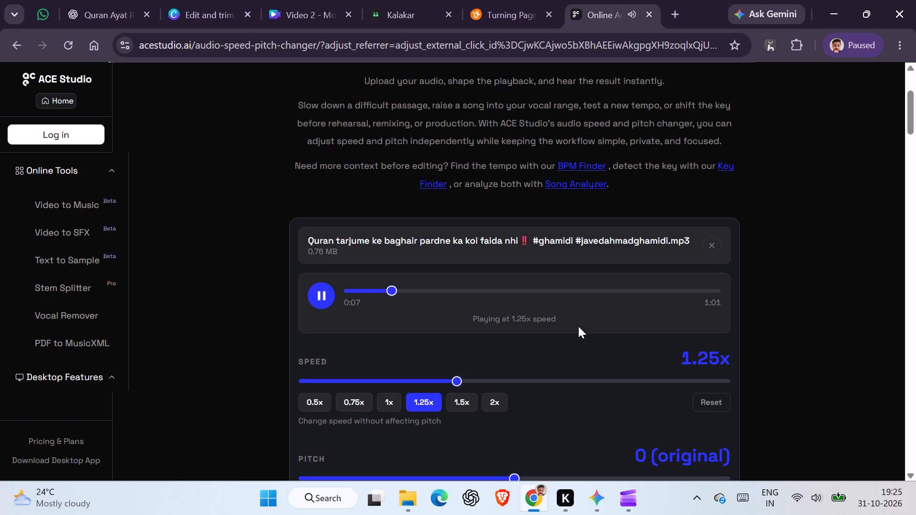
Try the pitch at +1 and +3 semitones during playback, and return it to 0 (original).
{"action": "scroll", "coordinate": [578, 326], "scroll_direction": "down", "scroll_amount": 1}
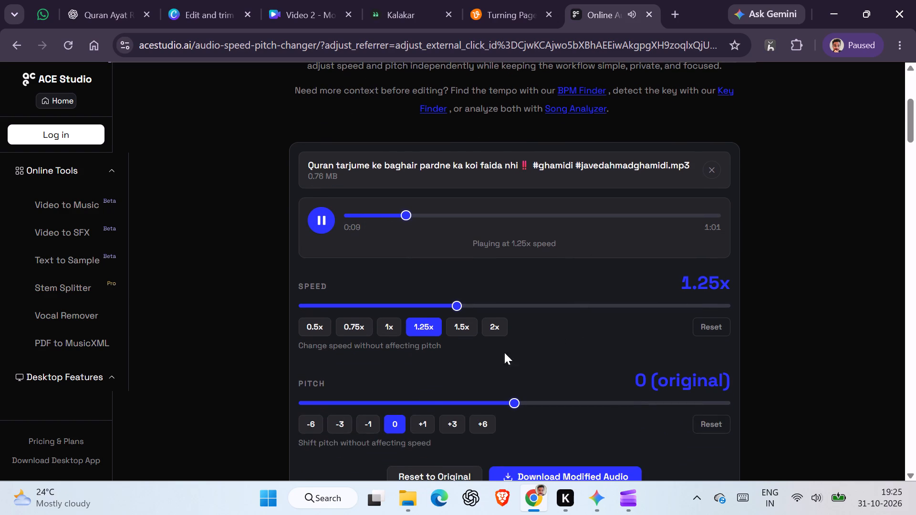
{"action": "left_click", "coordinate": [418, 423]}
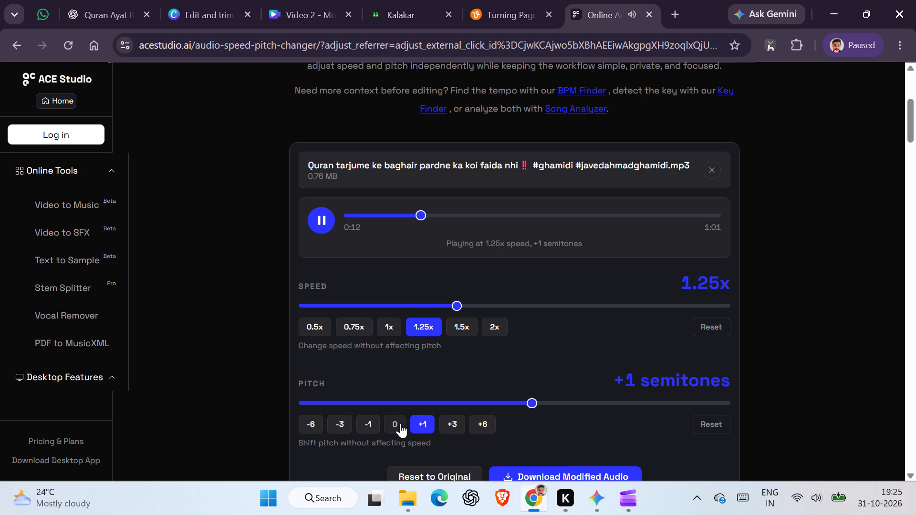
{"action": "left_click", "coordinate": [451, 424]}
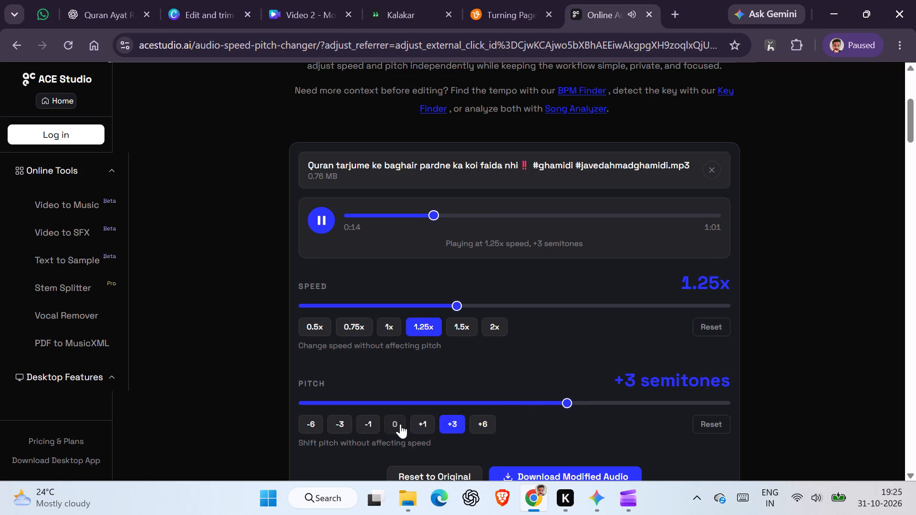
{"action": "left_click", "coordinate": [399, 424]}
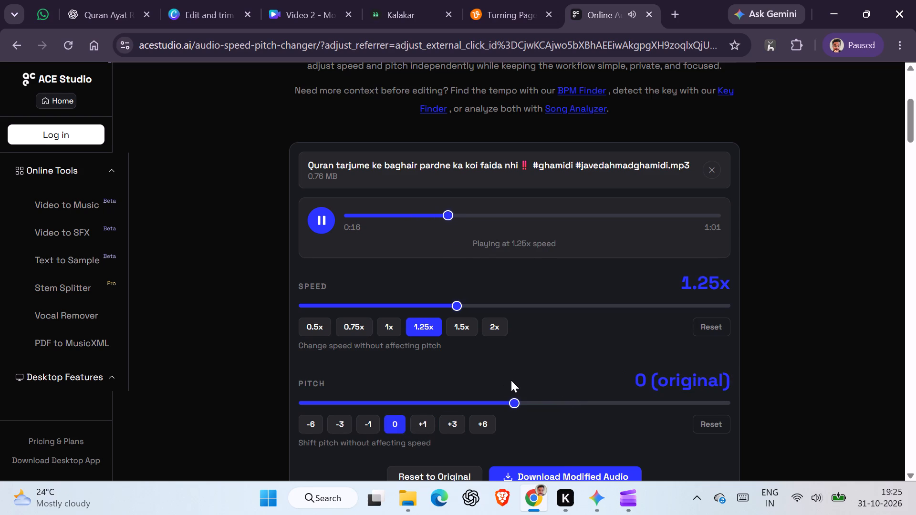
Download the modified audio.
{"action": "scroll", "coordinate": [511, 380], "scroll_direction": "down", "scroll_amount": 2}
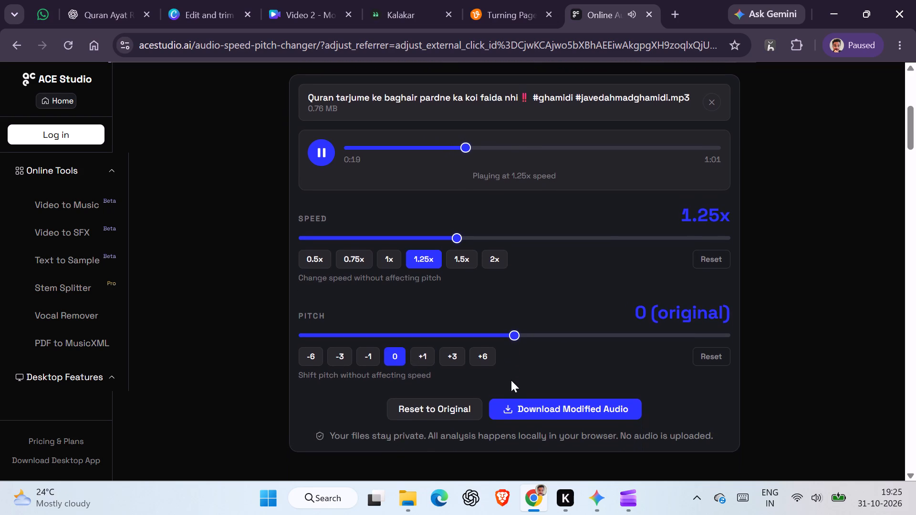
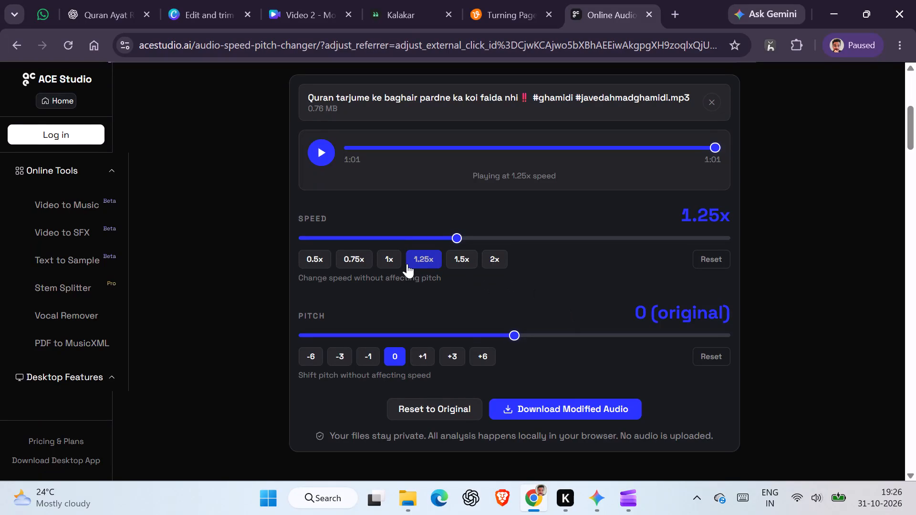
Replay the track, compare the 1x and 1.25x speeds during playback, and set the audio speed to 1.15x.
{"action": "left_click", "coordinate": [316, 166]}
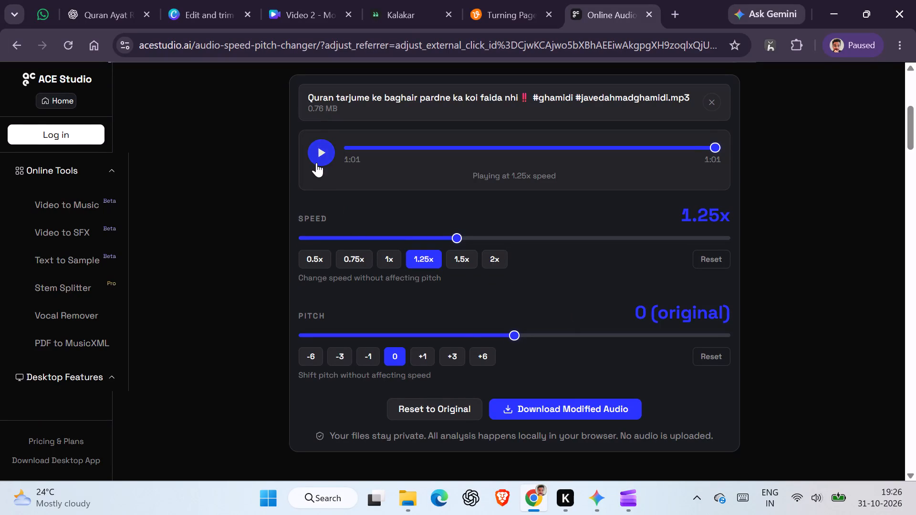
{"action": "left_click", "coordinate": [316, 163]}
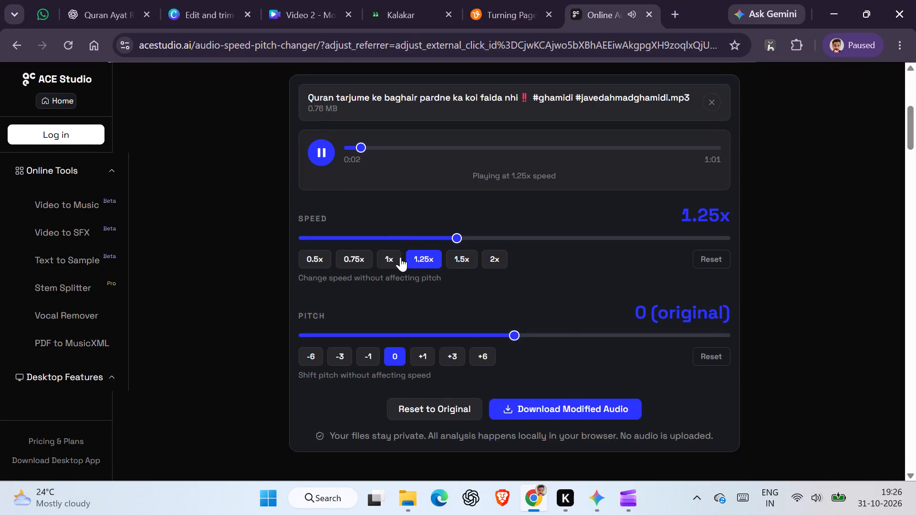
{"action": "left_click", "coordinate": [400, 257]}
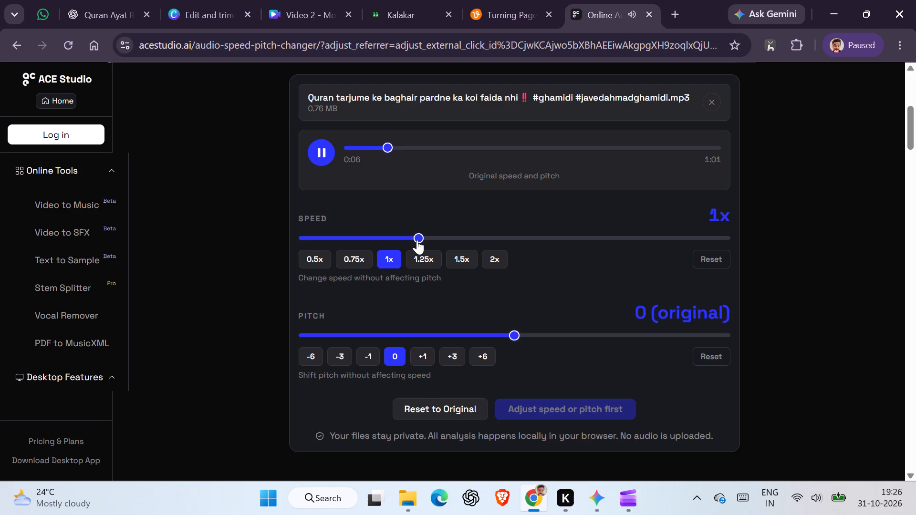
{"action": "left_click", "coordinate": [426, 253]}
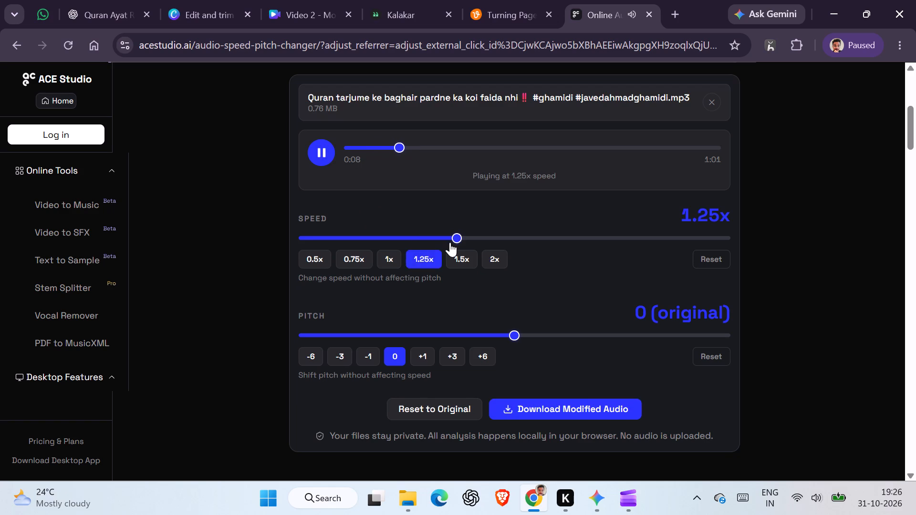
{"action": "left_click_drag", "start_coordinate": [453, 240], "coordinate": [445, 240]}
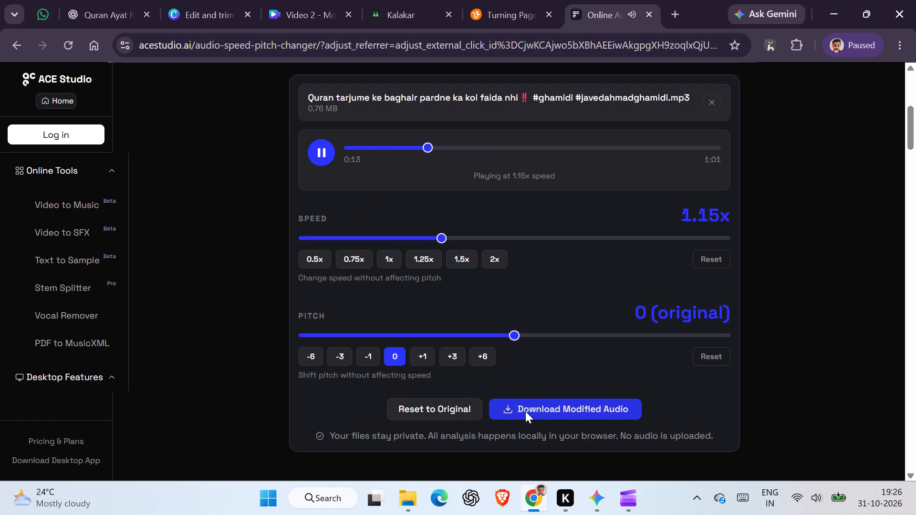
Download the modified audio at 1.15x speed and dismiss the download scan notice.
{"action": "left_click", "coordinate": [525, 411]}
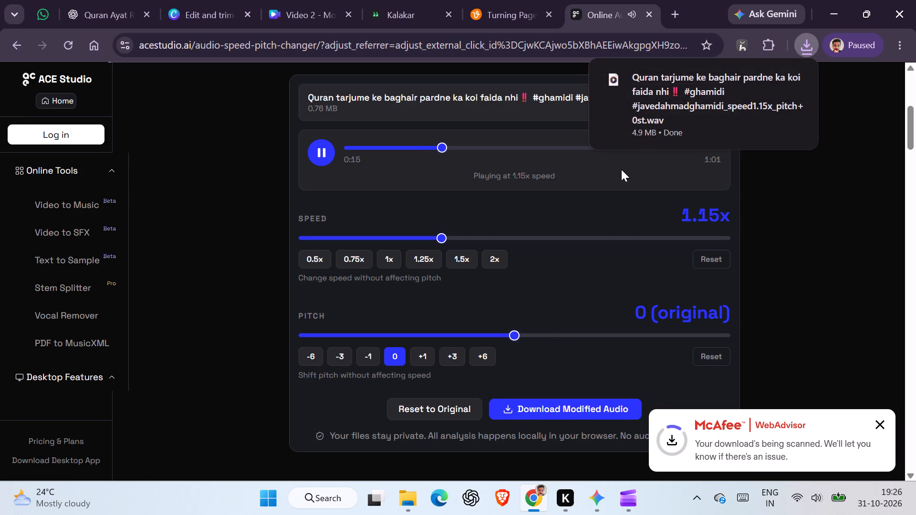
{"action": "left_click", "coordinate": [887, 427]}
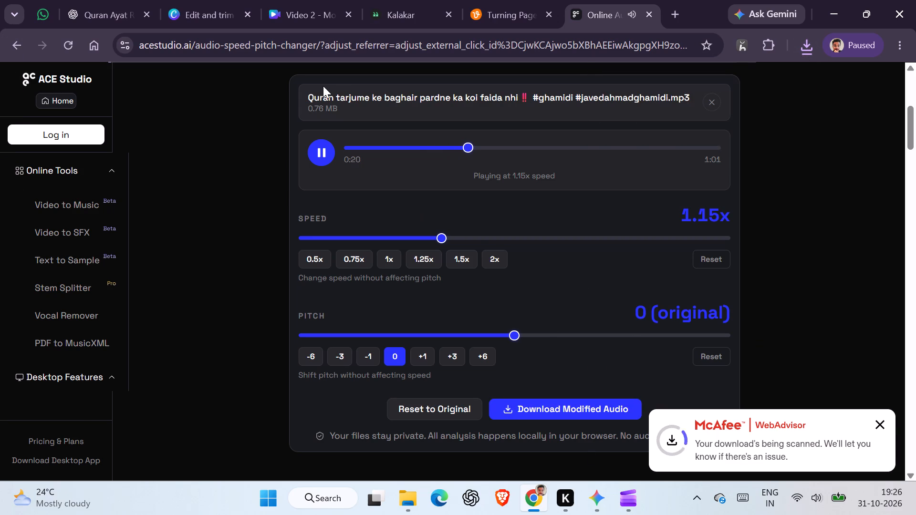
Pause the preview and play the newly downloaded 1.15x "Quran tarjume ke baghair pardne ka koi faida nhi" audio from Downloads in File Explorer.
{"action": "left_click", "coordinate": [398, 488]}
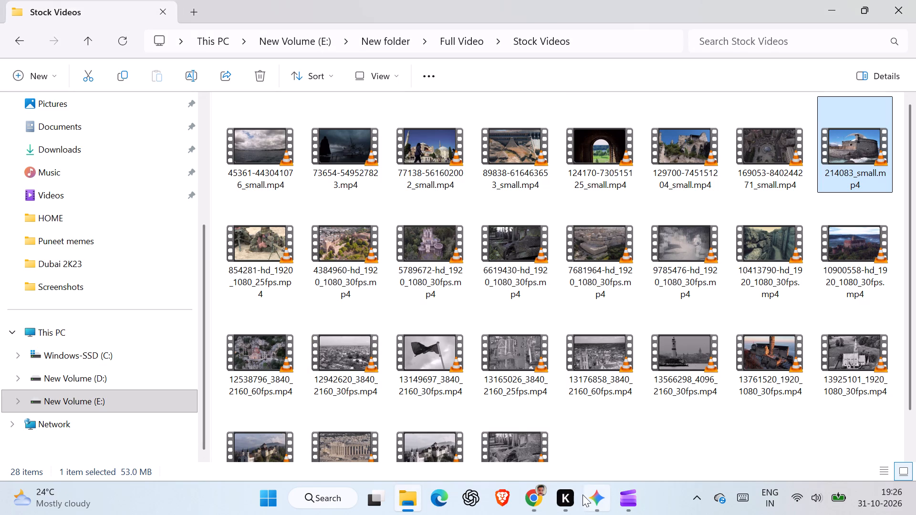
{"action": "left_click", "coordinate": [533, 484]}
{"action": "left_click", "coordinate": [317, 142]}
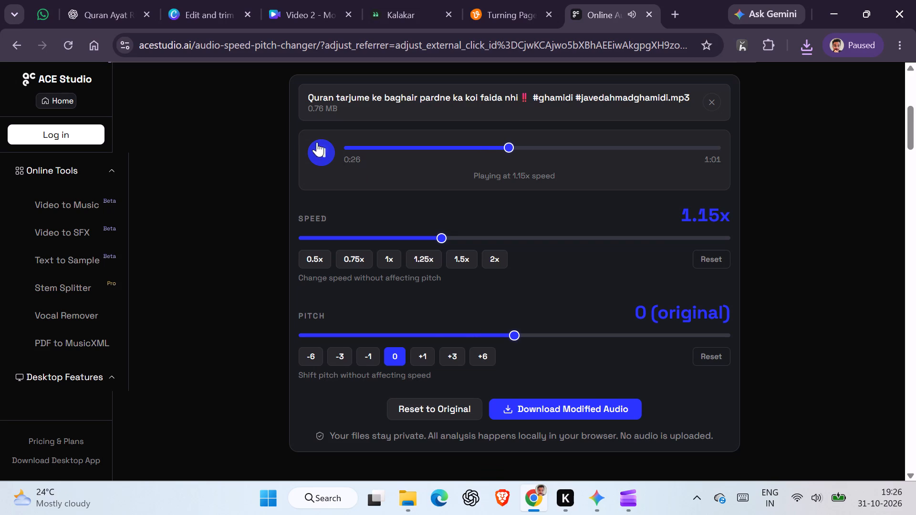
{"action": "left_click", "coordinate": [421, 489]}
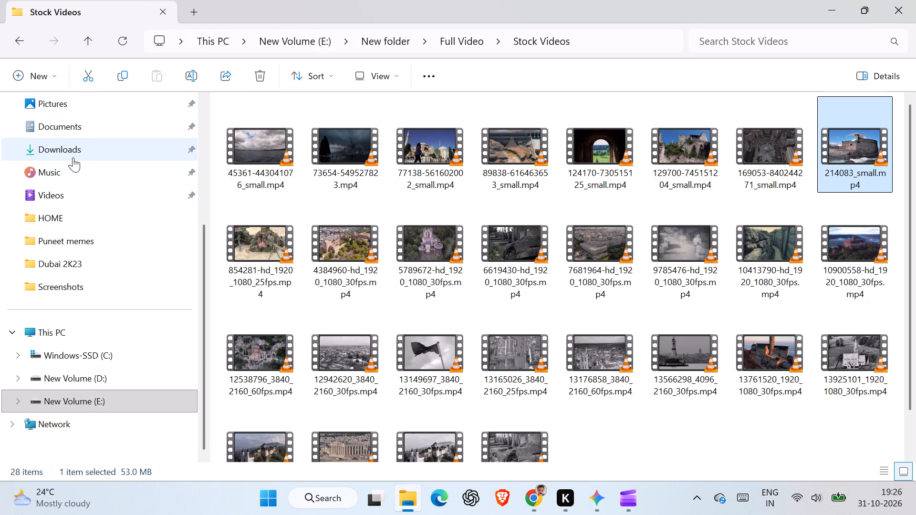
{"action": "left_click", "coordinate": [75, 142]}
{"action": "double_click", "coordinate": [255, 178]}
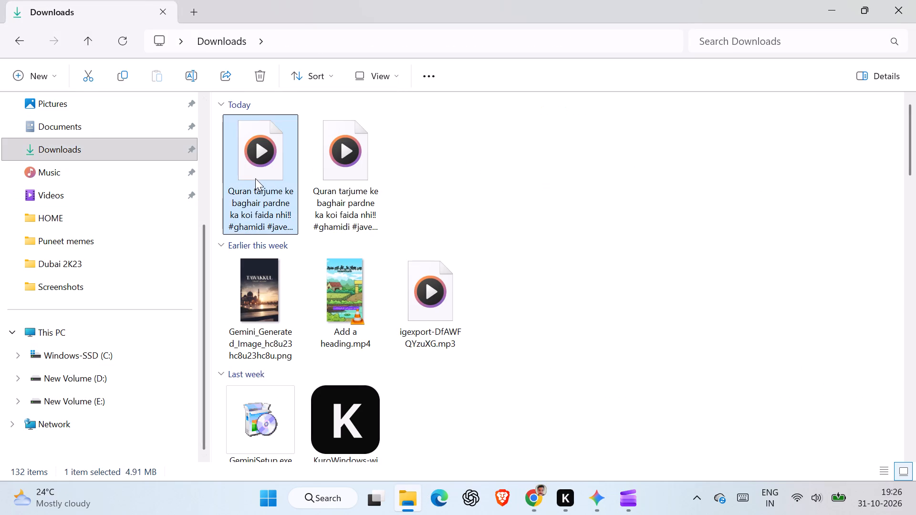
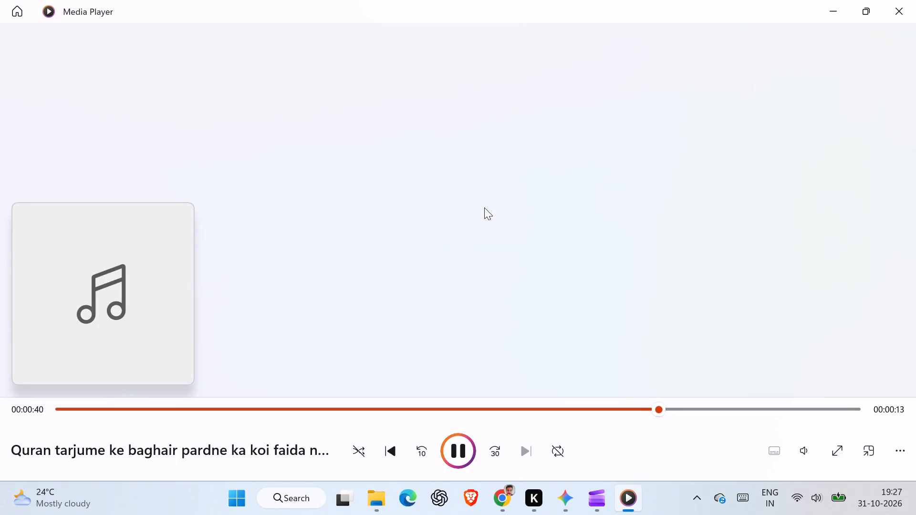
Replay the downloaded 1.15x audio from the beginning and close the media player.
{"action": "left_click_drag", "start_coordinate": [98, 411], "coordinate": [14, 413]}
{"action": "left_click", "coordinate": [888, 0]}
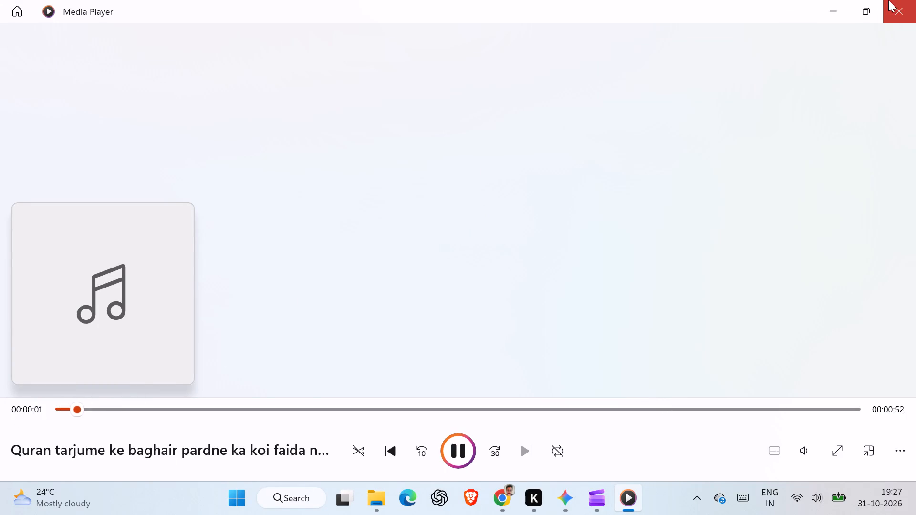
Switch to the Video 2 design in Canva in Chrome and delete the existing audio track from its timeline.
{"action": "left_click", "coordinate": [538, 505]}
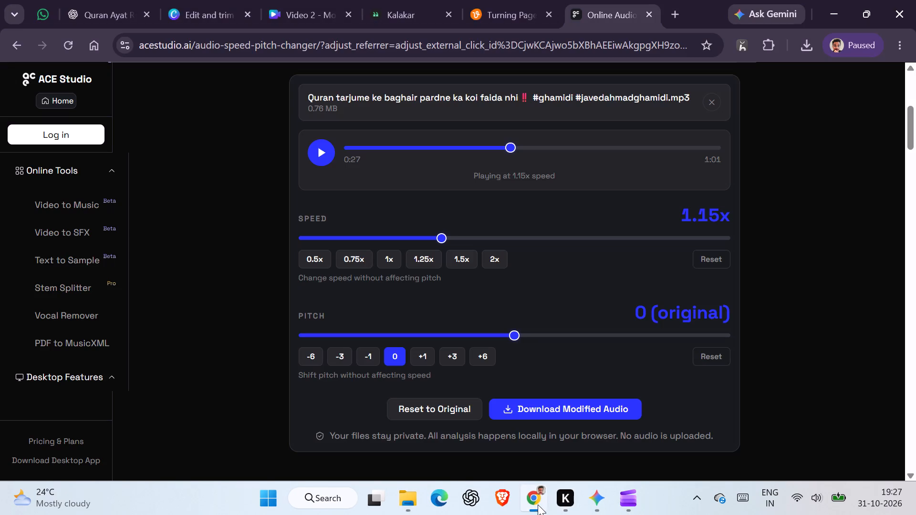
{"action": "left_click", "coordinate": [310, 0]}
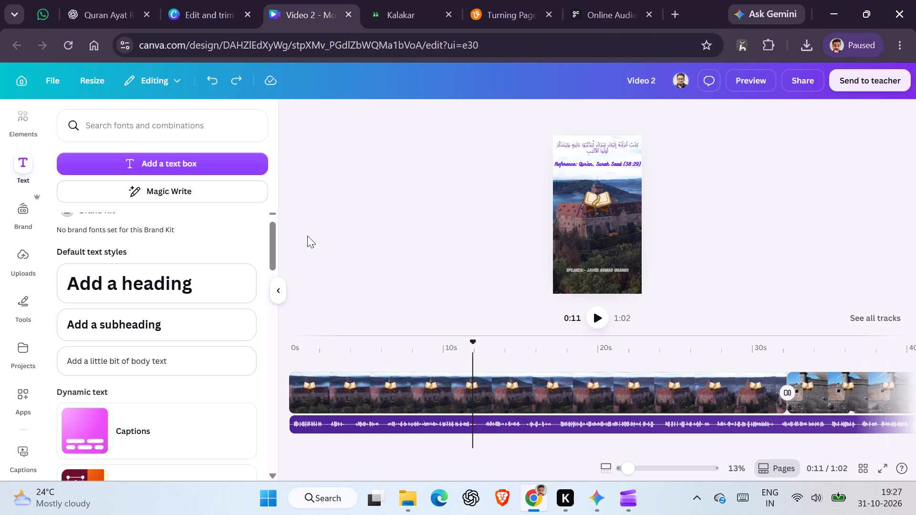
{"action": "left_click", "coordinate": [345, 420]}
{"action": "key", "text": "Delete"}
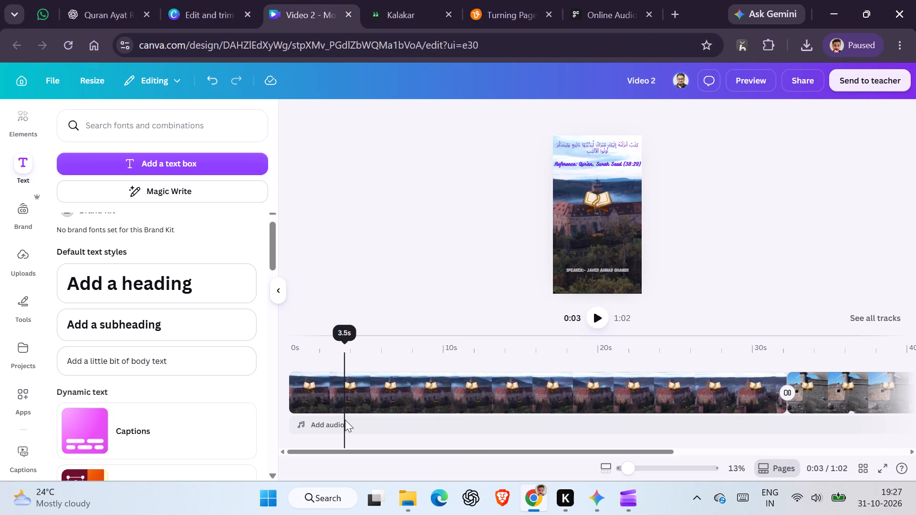
{"action": "left_click", "coordinate": [345, 420]}
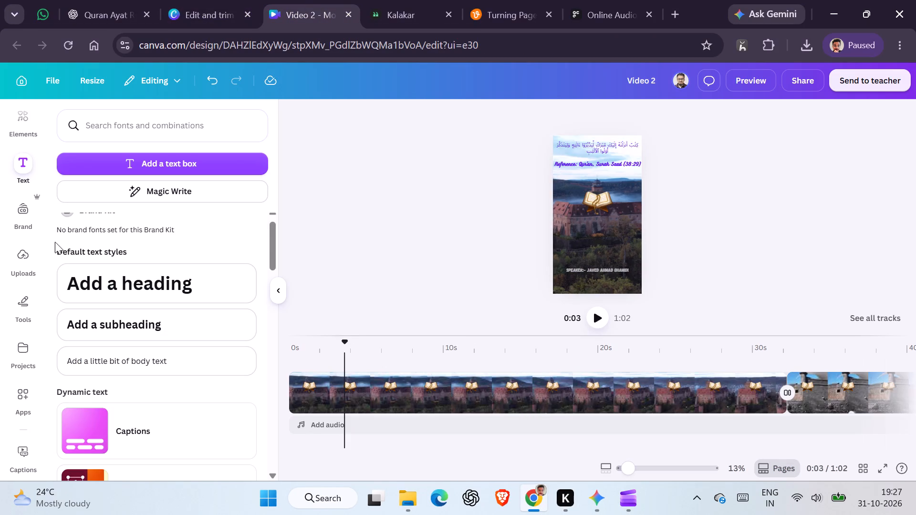
Upload the 1.15x speed "Quran tarjume ke baghair pardne ka koi faida nhi" audio file from Downloads to the Canva uploads.
{"action": "left_click", "coordinate": [21, 275]}
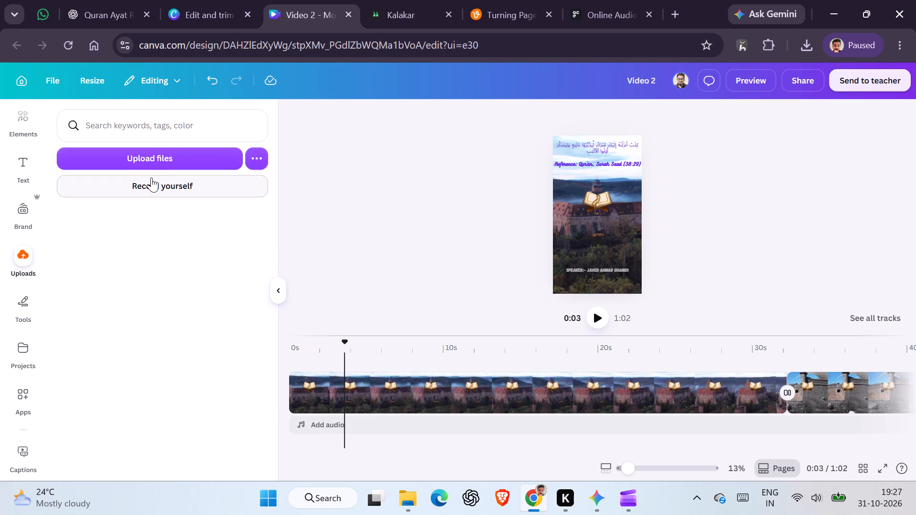
{"action": "left_click", "coordinate": [170, 149]}
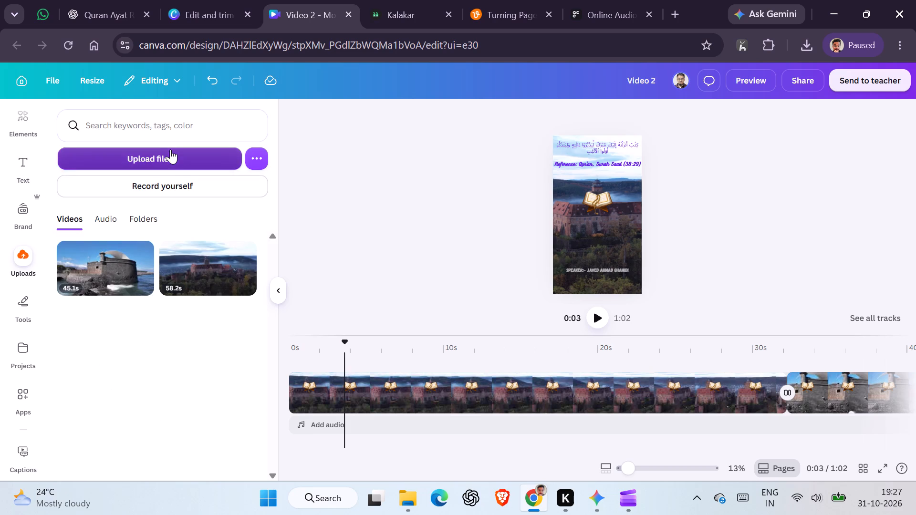
{"action": "left_click", "coordinate": [170, 169]}
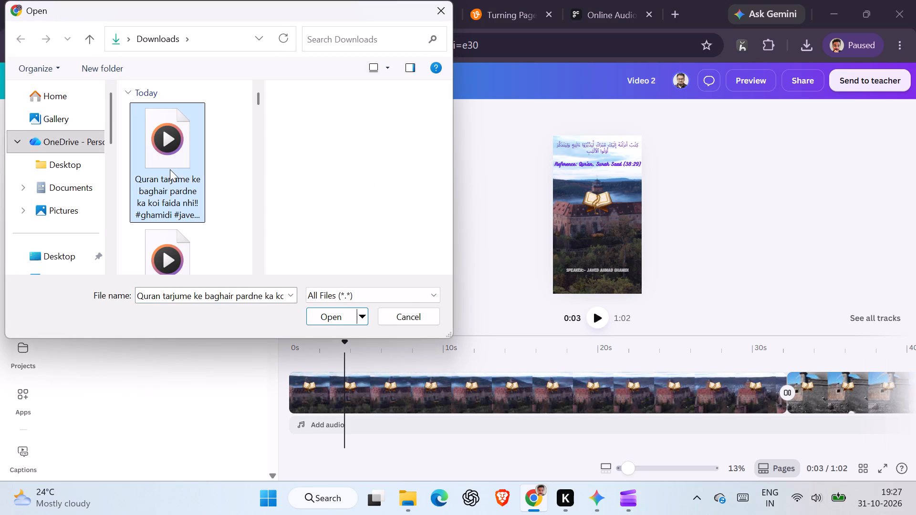
{"action": "key", "text": "Return"}
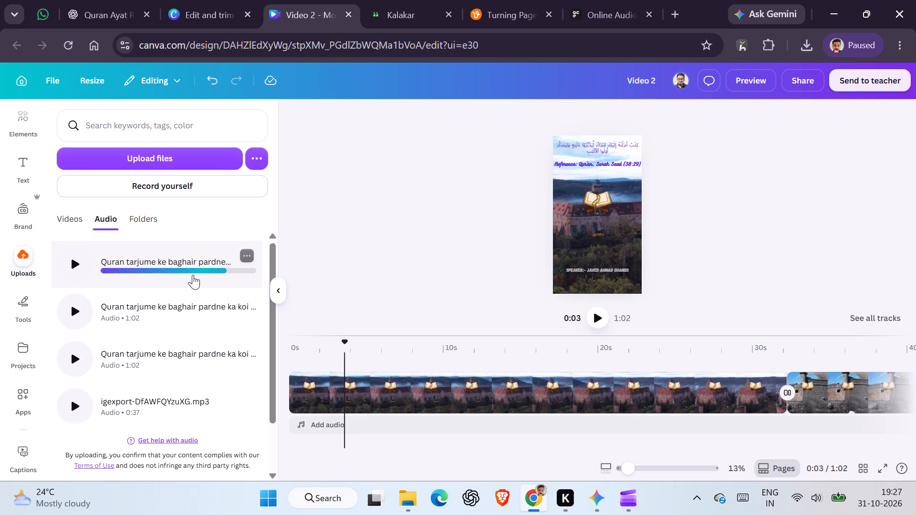
Add the uploaded 1.15x audio to the timeline and align its start with 0 s.
{"action": "left_click", "coordinate": [193, 275]}
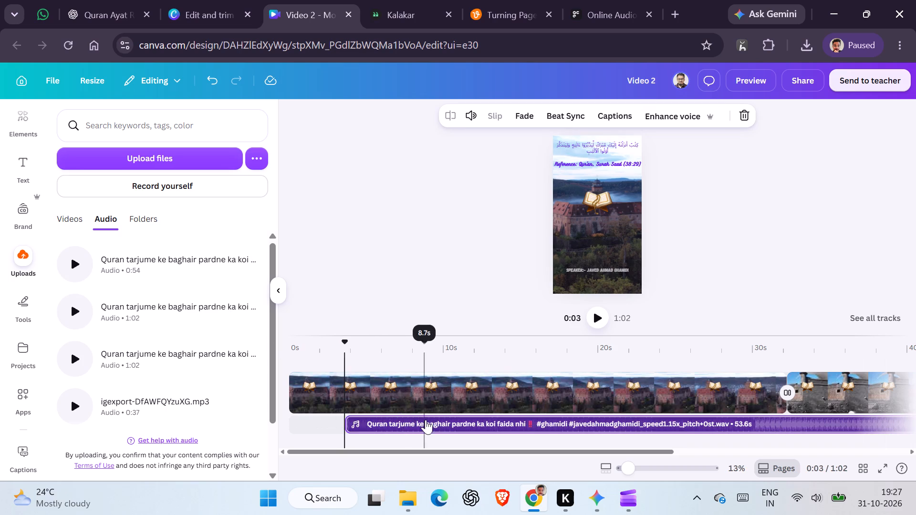
{"action": "left_click_drag", "start_coordinate": [426, 420], "coordinate": [371, 417]}
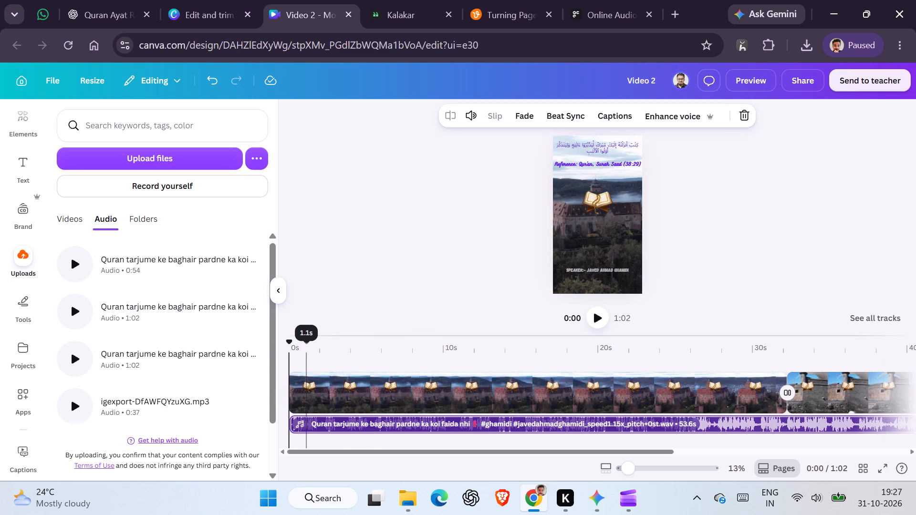
Play the video from 0 s with the new audio and follow the playback along the timeline through the first clip.
{"action": "left_click", "coordinate": [303, 350]}
{"action": "key", "text": "space"}
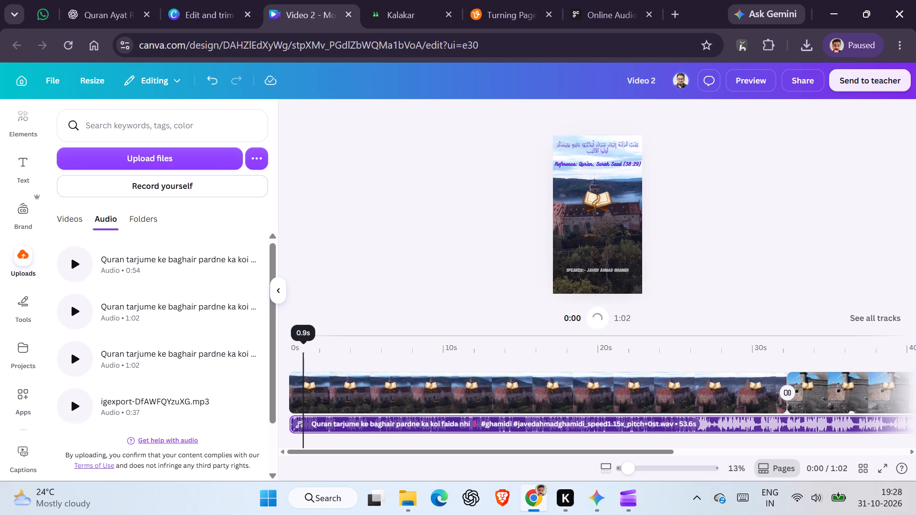
{"action": "left_click_drag", "start_coordinate": [306, 349], "coordinate": [260, 348]}
{"action": "key", "text": "space"}
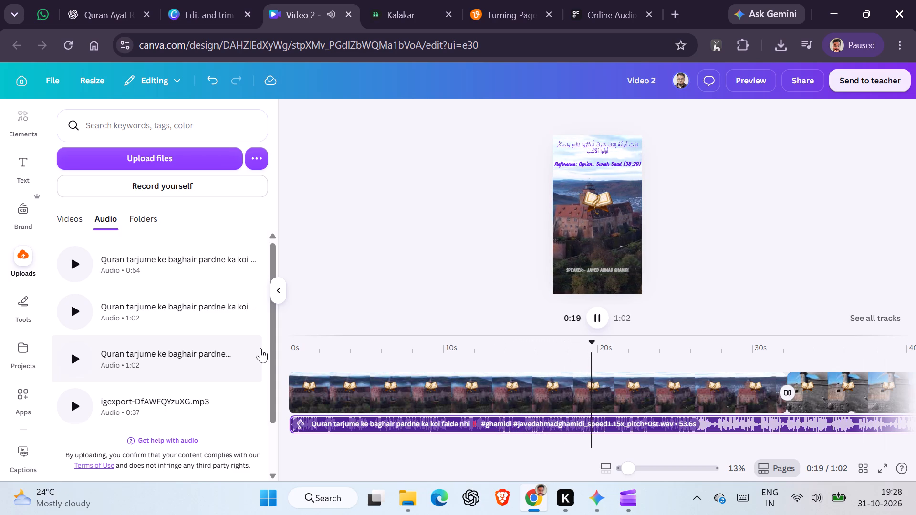
{"action": "scroll", "coordinate": [450, 394], "scroll_direction": "left", "scroll_amount": 2}
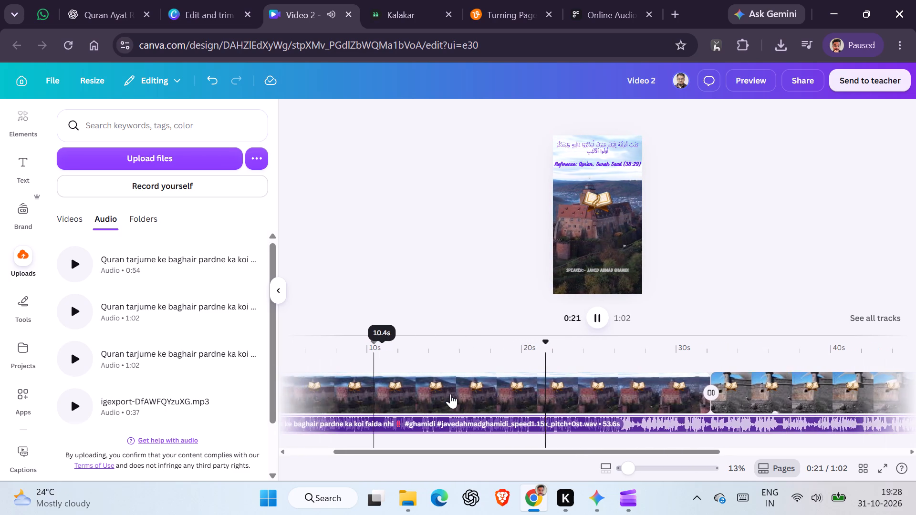
{"action": "scroll", "coordinate": [450, 394], "scroll_direction": "left", "scroll_amount": 2}
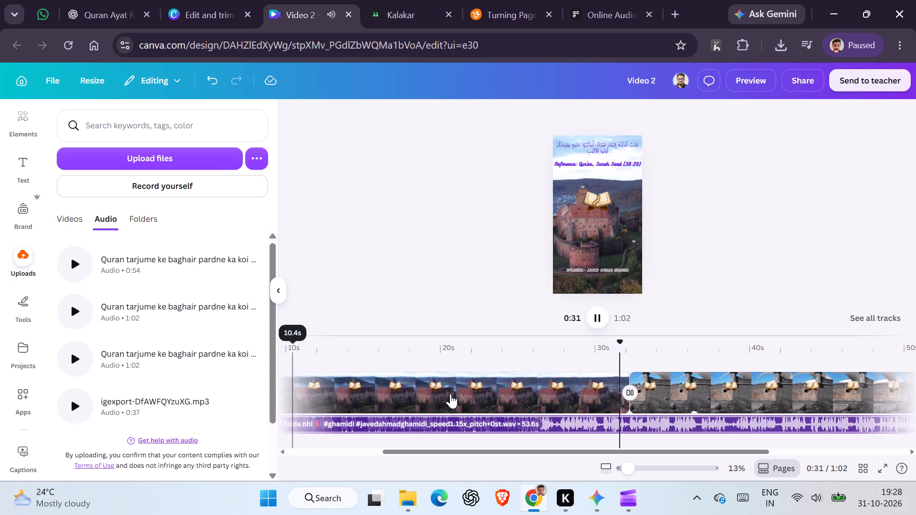
Trim the end of the second video clip to 21.6 s so it ends together with the audio track.
{"action": "scroll", "coordinate": [580, 419], "scroll_direction": "left", "scroll_amount": 4}
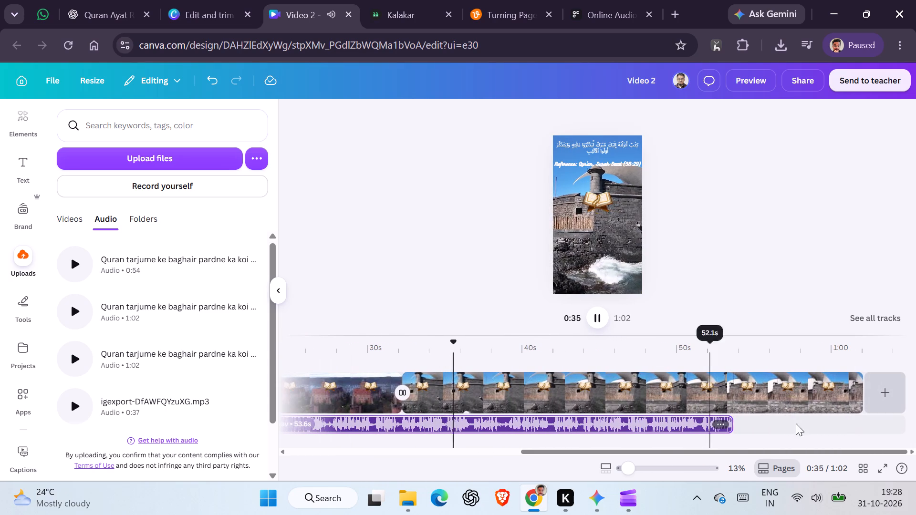
{"action": "left_click_drag", "start_coordinate": [863, 401], "coordinate": [790, 401]}
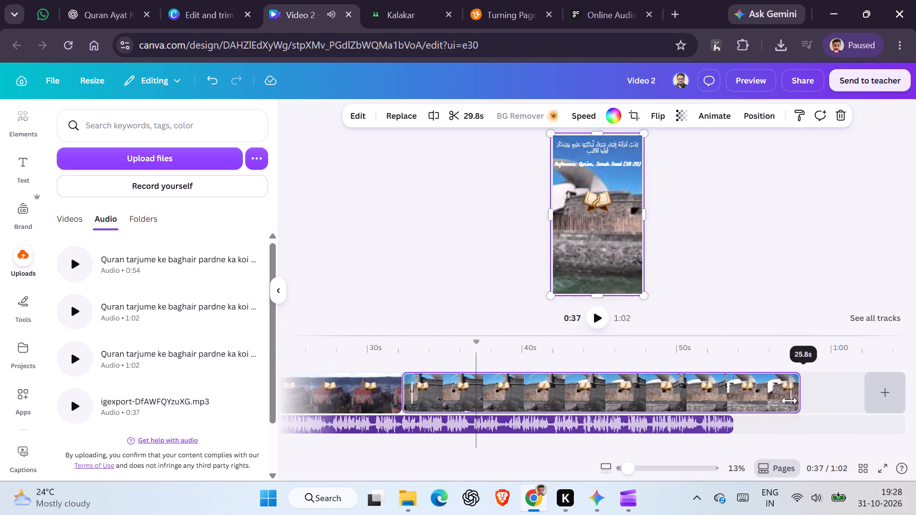
{"action": "left_click_drag", "start_coordinate": [790, 401], "coordinate": [736, 409]}
Play the trimmed second clip with its audio from about 33.7 s.
{"action": "left_click", "coordinate": [468, 378]}
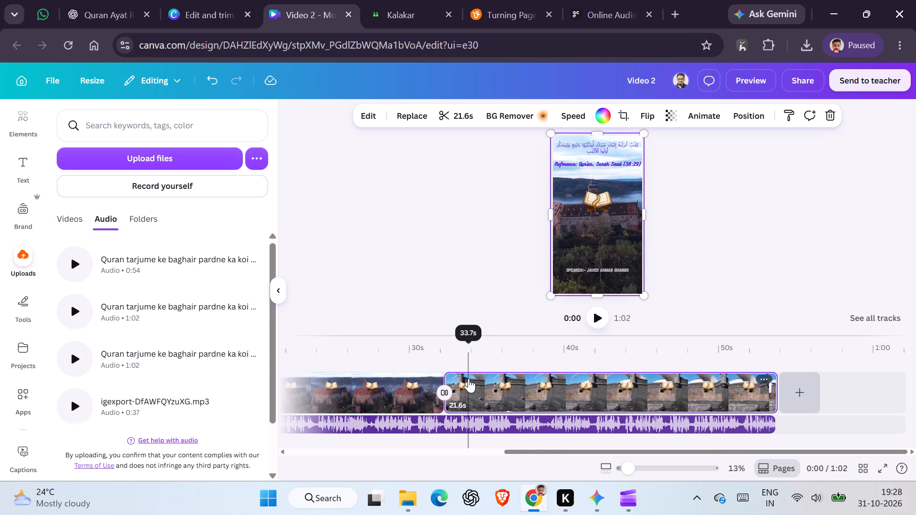
{"action": "key", "text": "space"}
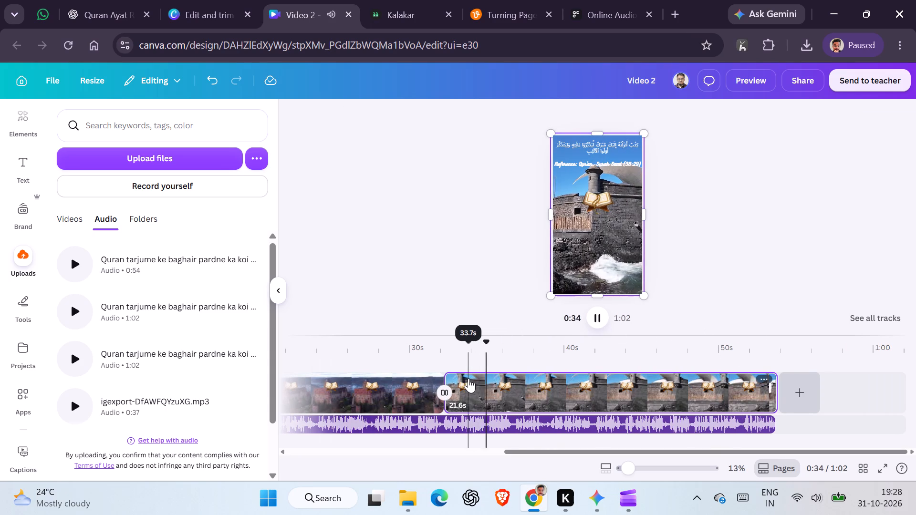